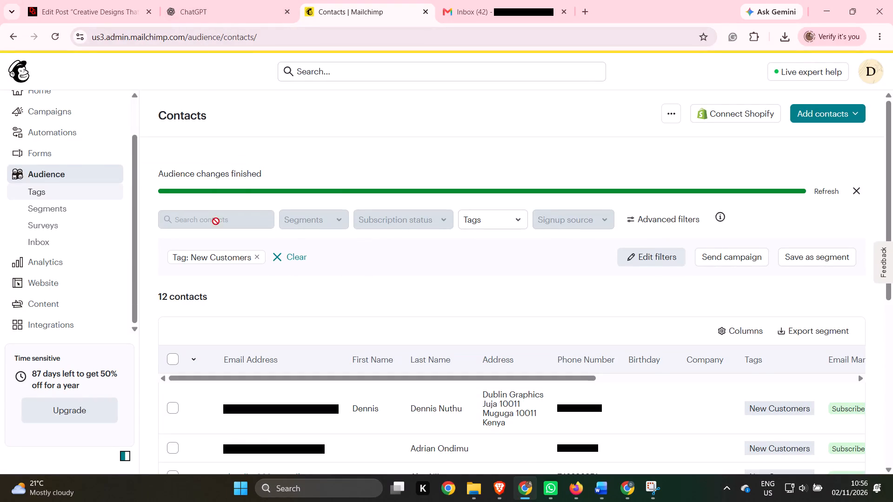
Reload the audience Contacts page.
{"action": "scroll", "coordinate": [460, 146], "scroll_direction": "up", "scroll_amount": 5}
{"action": "scroll", "coordinate": [169, 172], "scroll_direction": "up", "scroll_amount": 5}
{"action": "left_click", "coordinate": [60, 36]}
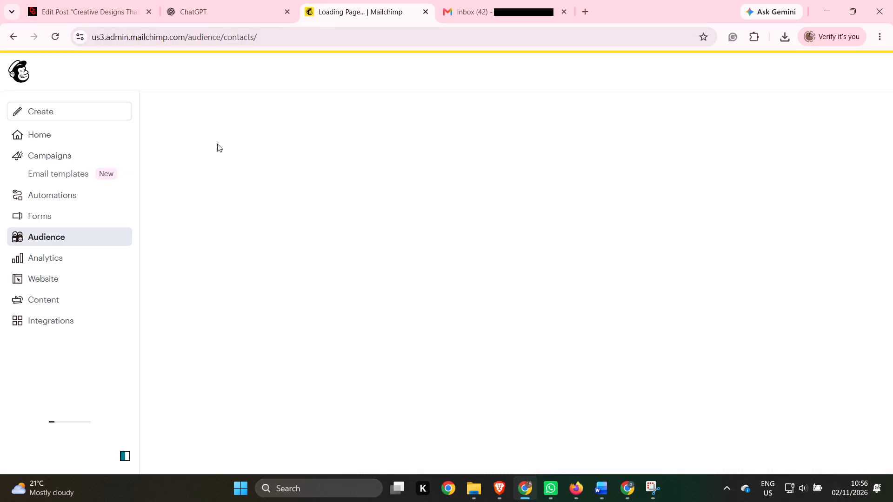
Examine the creation options, including the email types and the suggested campaign formats, and return to the Contacts page.
{"action": "left_click", "coordinate": [67, 114]}
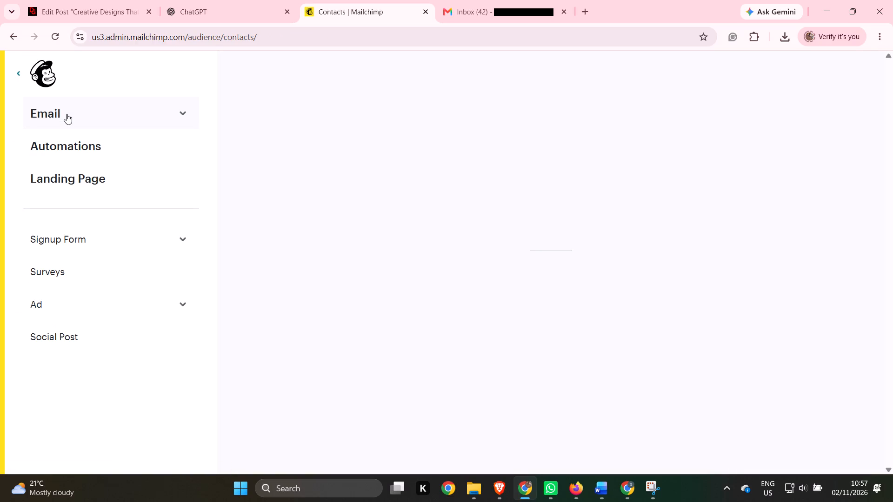
{"action": "left_click", "coordinate": [67, 114]}
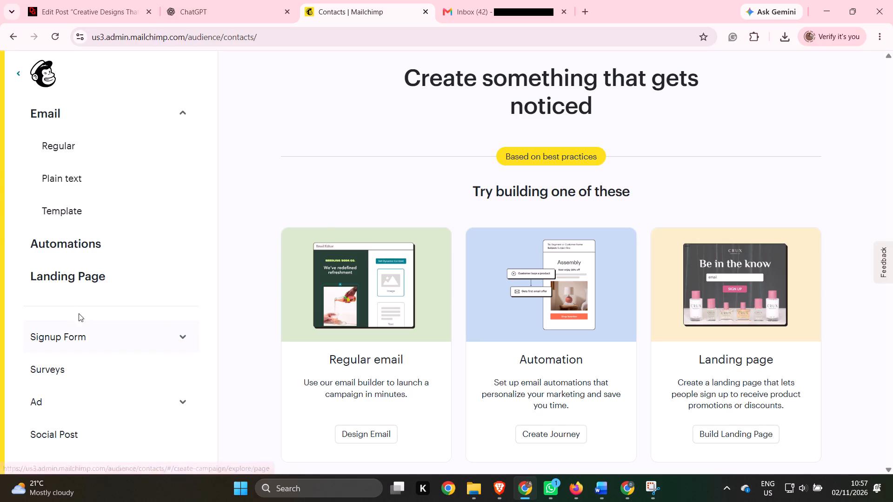
{"action": "left_click", "coordinate": [191, 117]}
{"action": "left_click", "coordinate": [191, 117]}
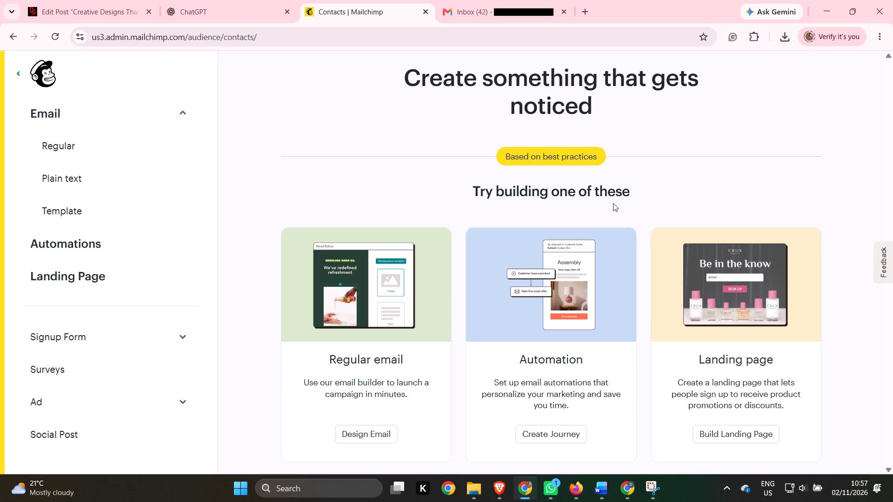
{"action": "scroll", "coordinate": [624, 359], "scroll_direction": "down", "scroll_amount": 2}
{"action": "scroll", "coordinate": [569, 374], "scroll_direction": "down", "scroll_amount": 4}
{"action": "scroll", "coordinate": [65, 433], "scroll_direction": "down", "scroll_amount": 2}
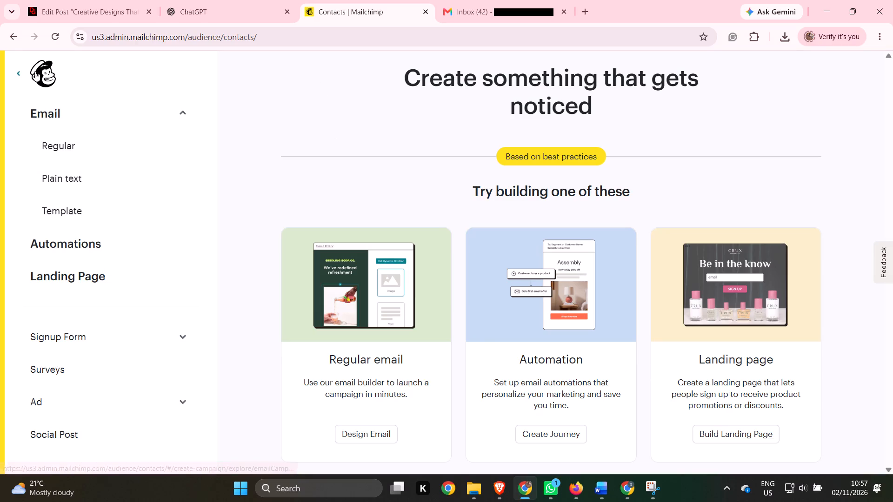
{"action": "left_click", "coordinate": [13, 76]}
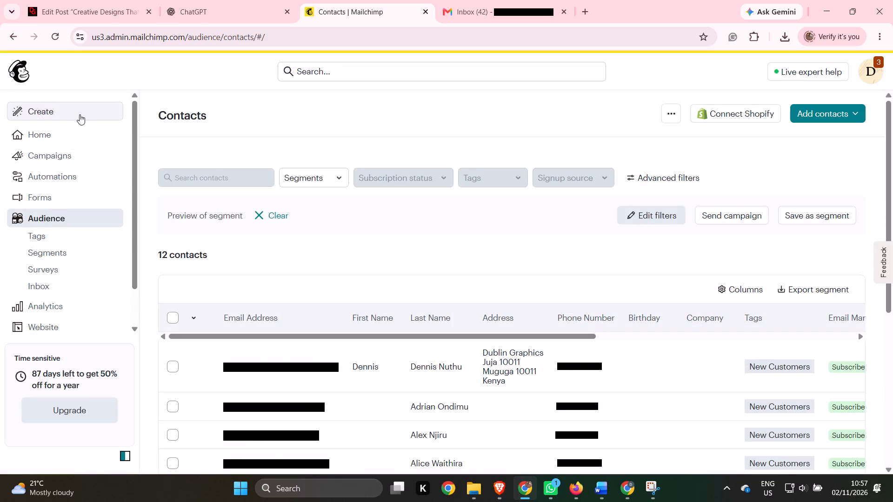
Open the creation options and show the available email types.
{"action": "left_click", "coordinate": [80, 114]}
{"action": "left_click", "coordinate": [80, 114]}
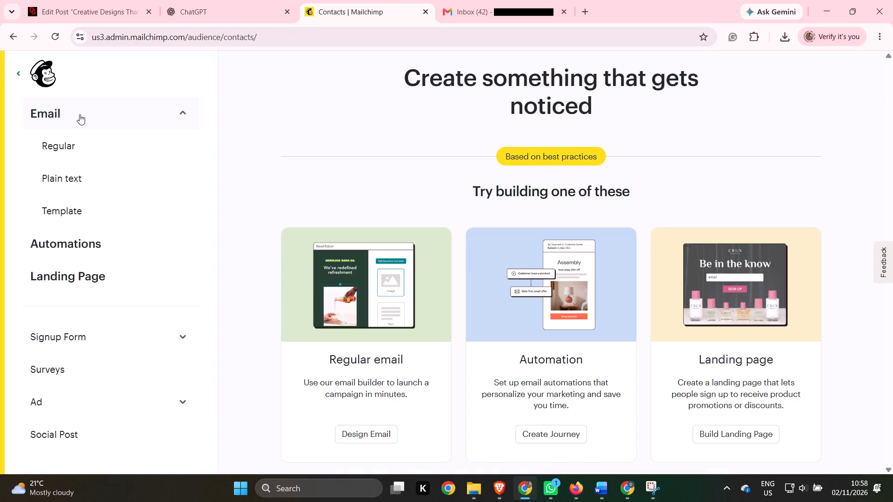
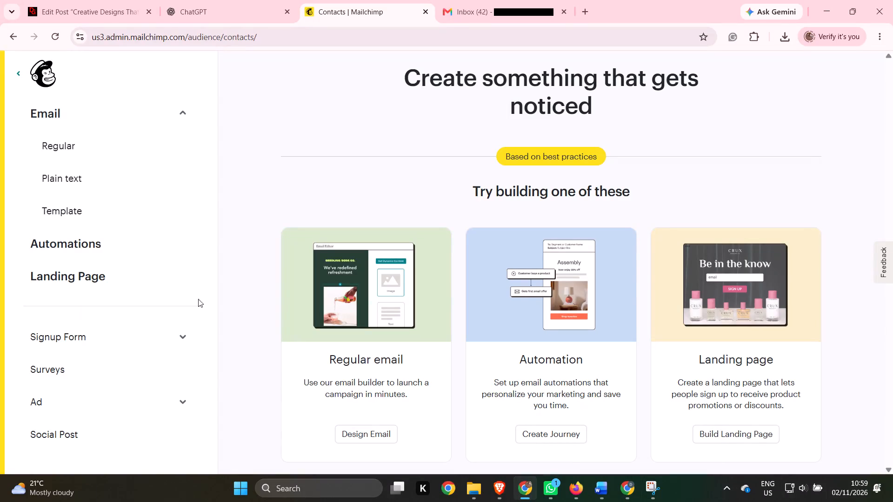
Leave the creation options and open the Mailchimp Home page.
{"action": "left_click", "coordinate": [12, 72]}
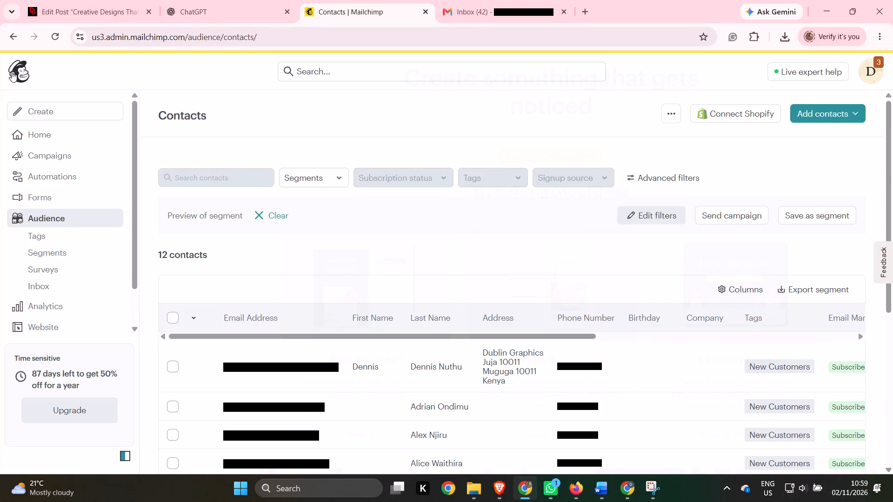
{"action": "left_click", "coordinate": [33, 140]}
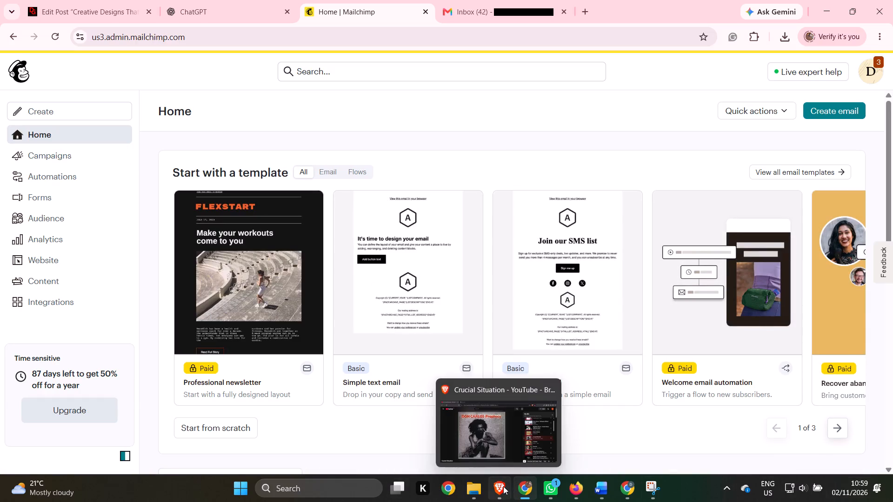
Switch to Brave, play Natural Mystic by Bob Marley from the YouTube My Mix playlist, and bring up the empty new tab.
{"action": "left_click", "coordinate": [495, 449]}
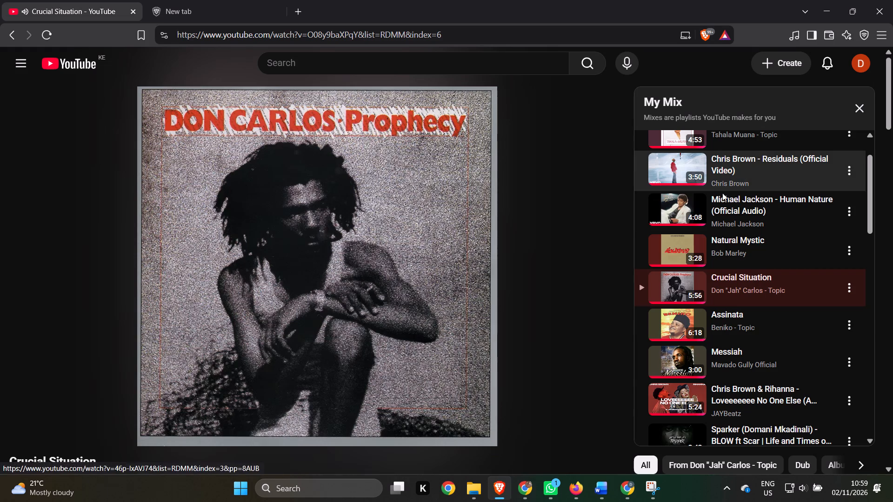
{"action": "left_click", "coordinate": [686, 250]}
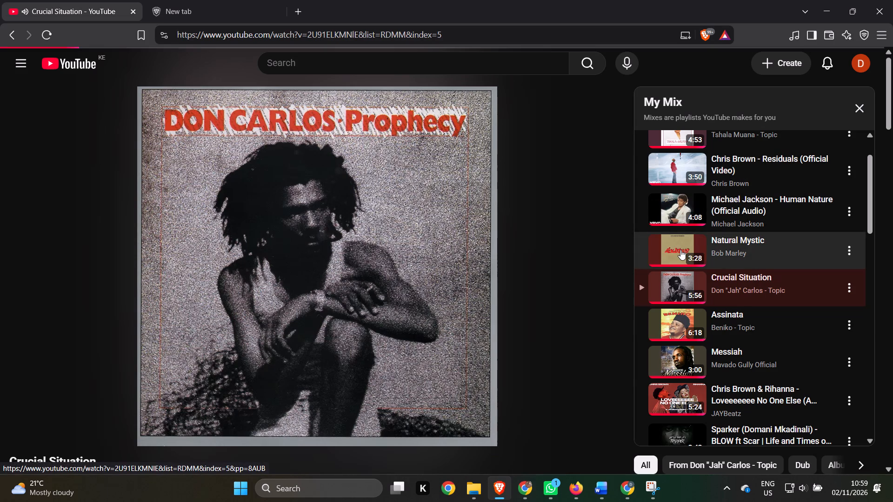
{"action": "left_click", "coordinate": [206, 9]}
Switch to WhatsApp.
{"action": "left_click", "coordinate": [557, 484]}
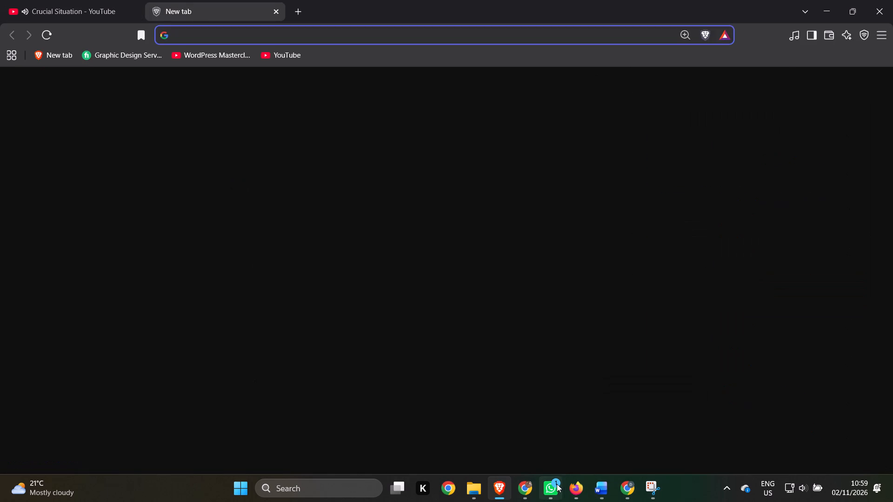
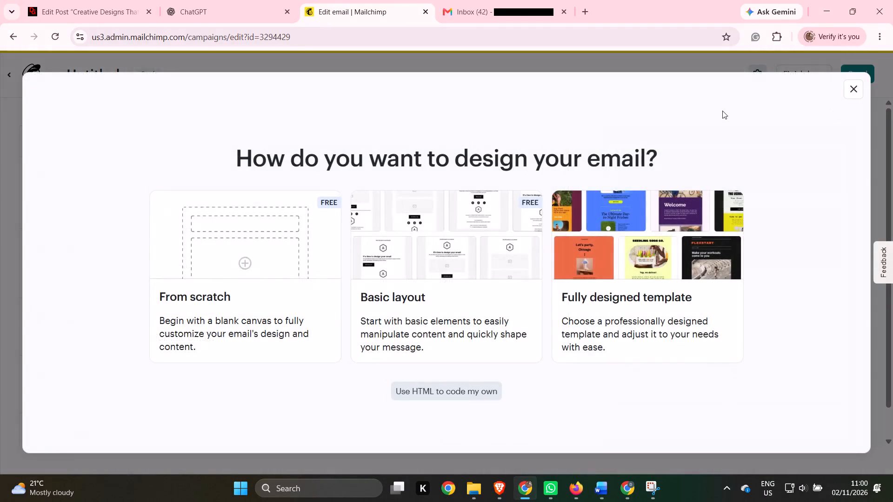
Start the email from a basic layout and apply the Learn the builder with me template.
{"action": "left_click", "coordinate": [445, 261]}
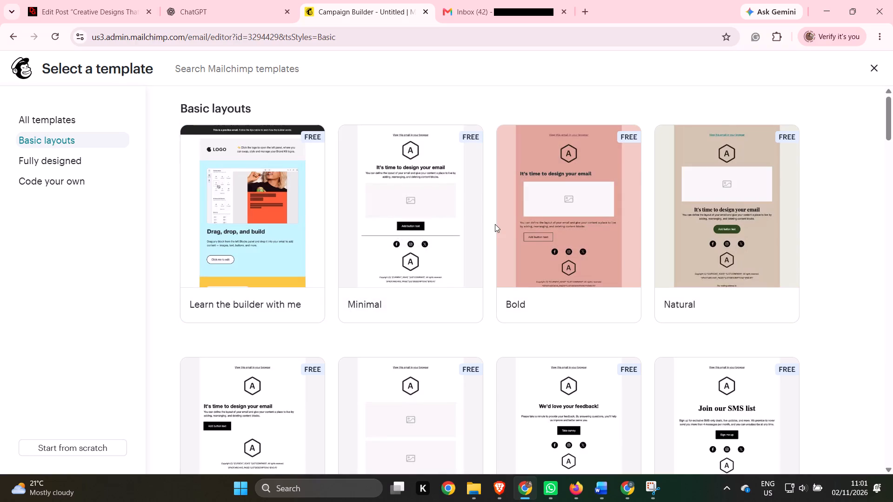
{"action": "left_click", "coordinate": [257, 208]}
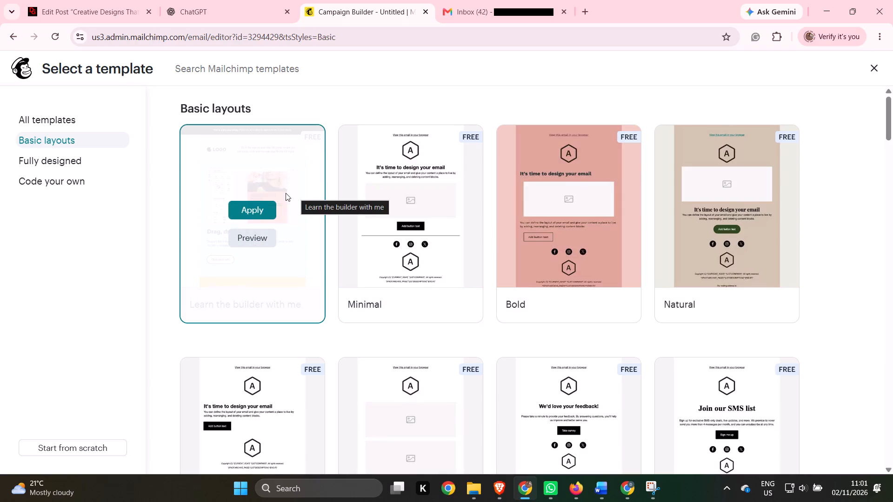
{"action": "left_click", "coordinate": [257, 210]}
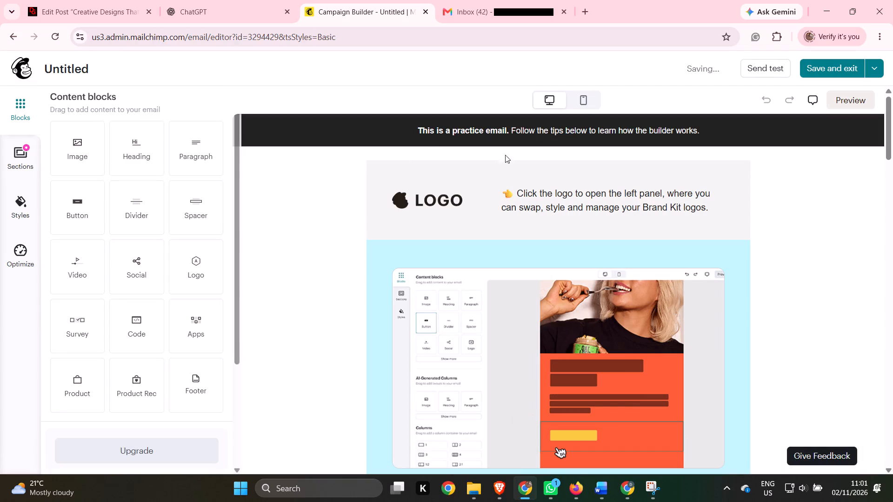
Select the placeholder logo in the email header and set its link type to File.
{"action": "left_click", "coordinate": [436, 205]}
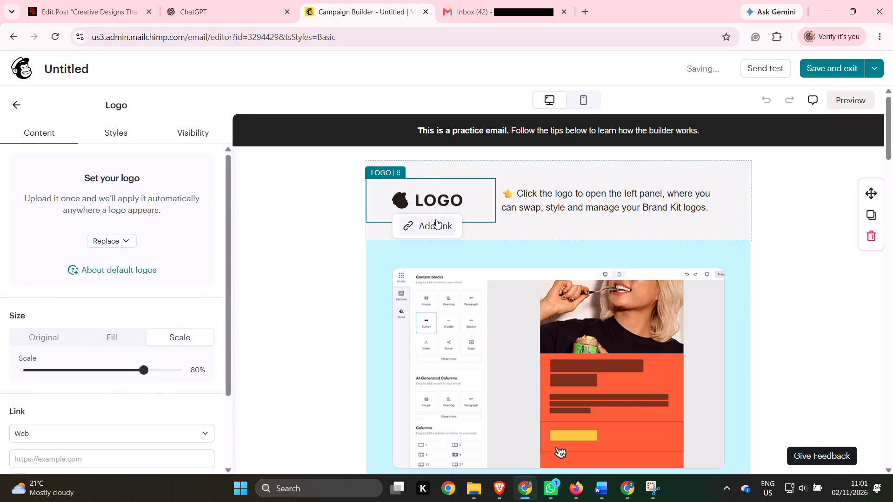
{"action": "left_click", "coordinate": [442, 202]}
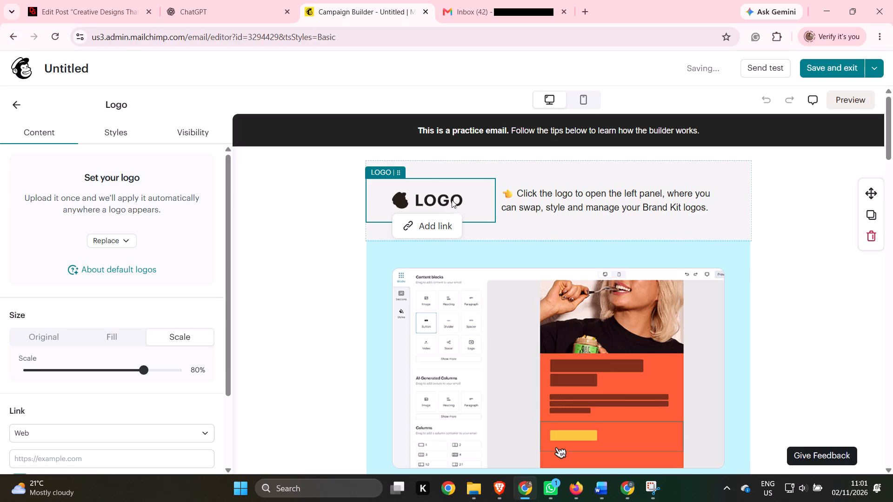
{"action": "right_click", "coordinate": [453, 199]}
{"action": "left_click", "coordinate": [453, 199]}
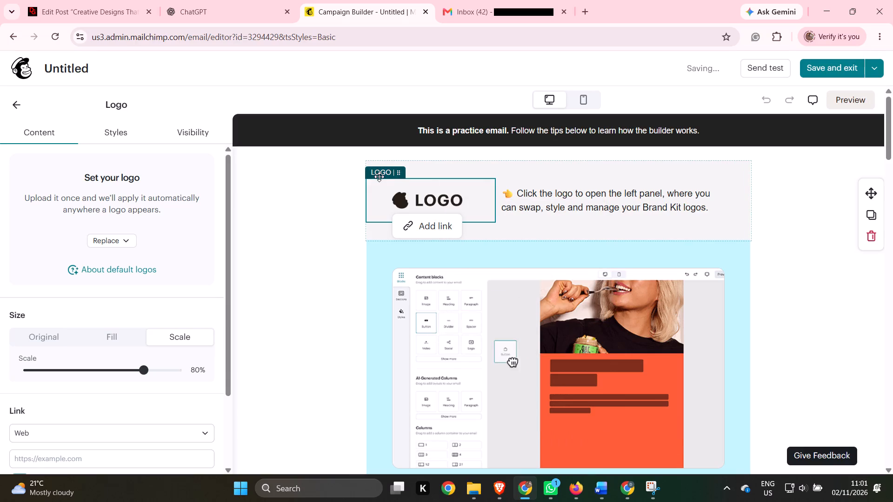
{"action": "left_click", "coordinate": [427, 224]}
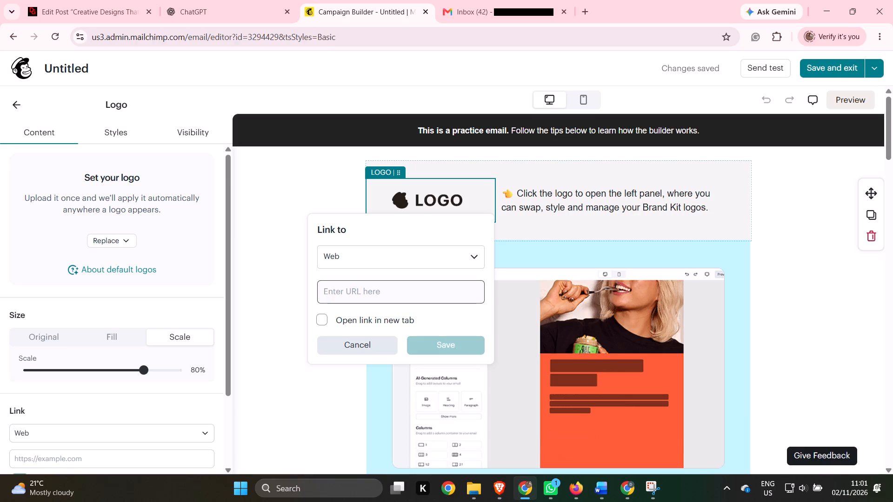
{"action": "left_click", "coordinate": [473, 258]}
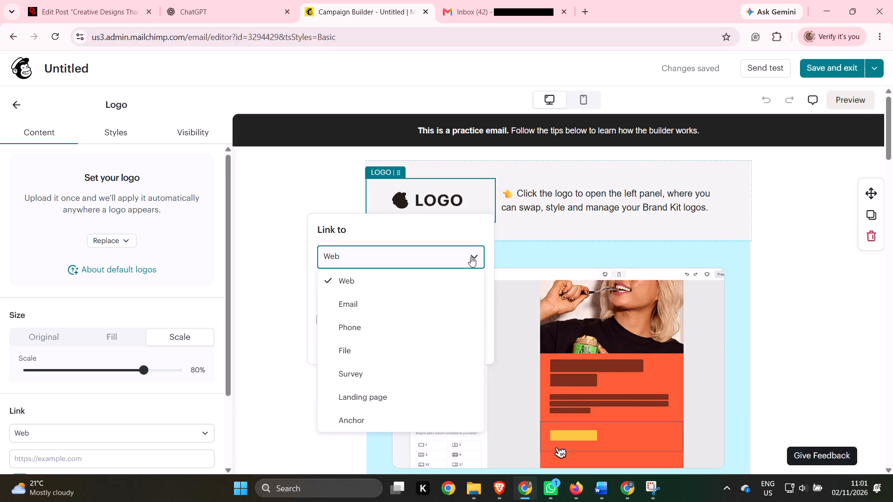
{"action": "left_click", "coordinate": [357, 344]}
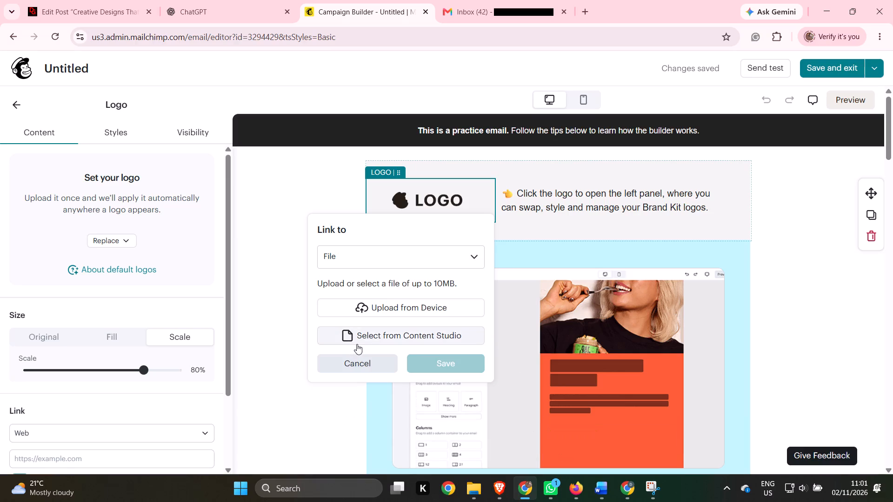
Upload the Modern DR Logo PNG from the Downloads folder as the logo's linked file.
{"action": "left_click", "coordinate": [429, 309]}
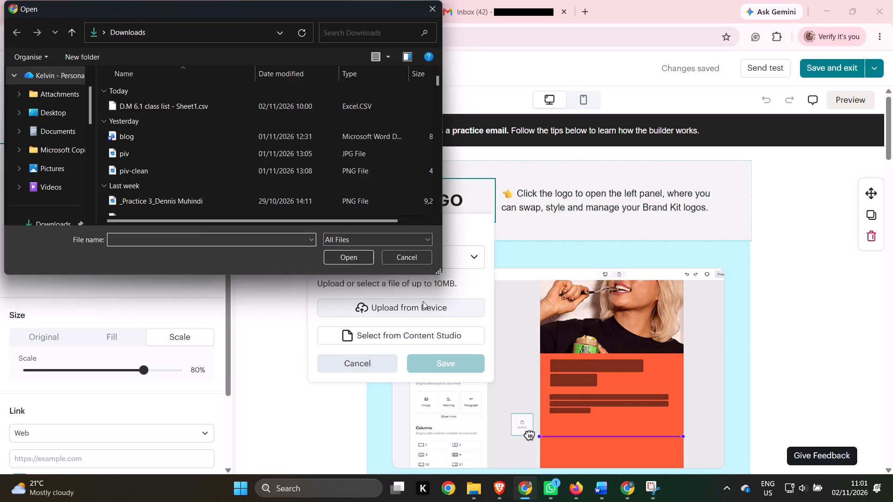
{"action": "scroll", "coordinate": [211, 172], "scroll_direction": "down", "scroll_amount": 2}
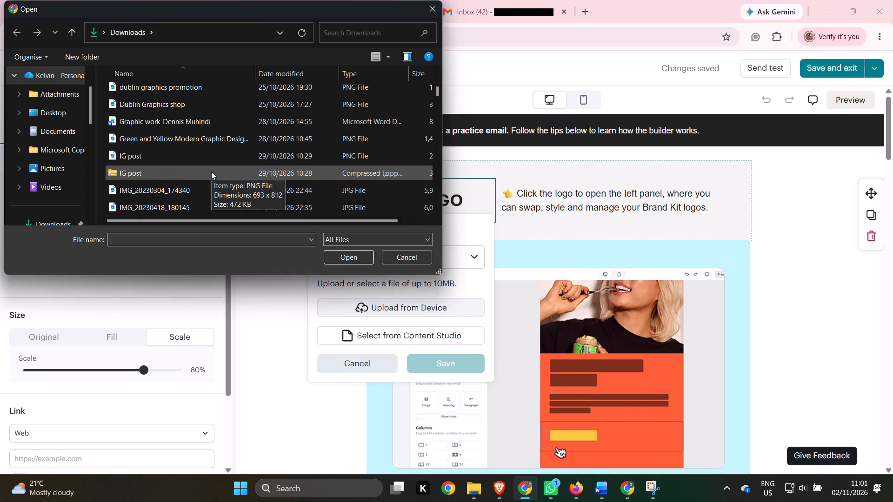
{"action": "scroll", "coordinate": [170, 160], "scroll_direction": "down", "scroll_amount": 1}
{"action": "scroll", "coordinate": [170, 160], "scroll_direction": "up", "scroll_amount": 2}
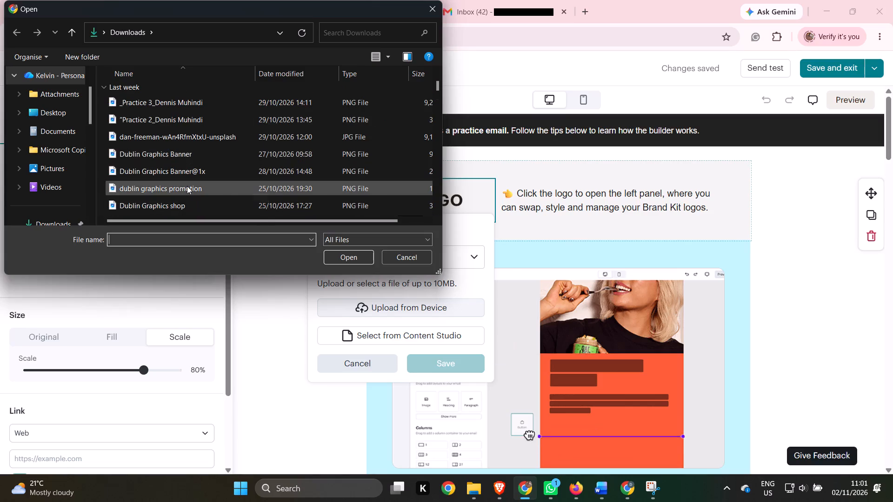
{"action": "scroll", "coordinate": [187, 186], "scroll_direction": "down", "scroll_amount": 1}
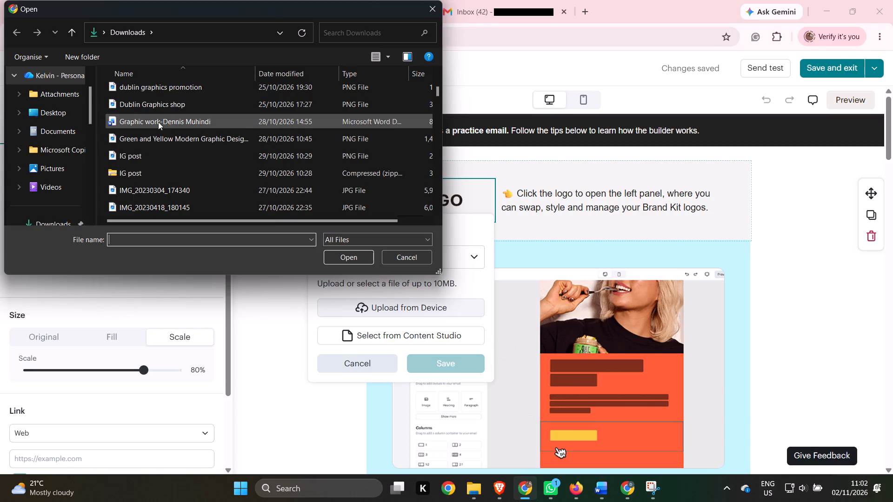
{"action": "scroll", "coordinate": [156, 119], "scroll_direction": "up", "scroll_amount": 1}
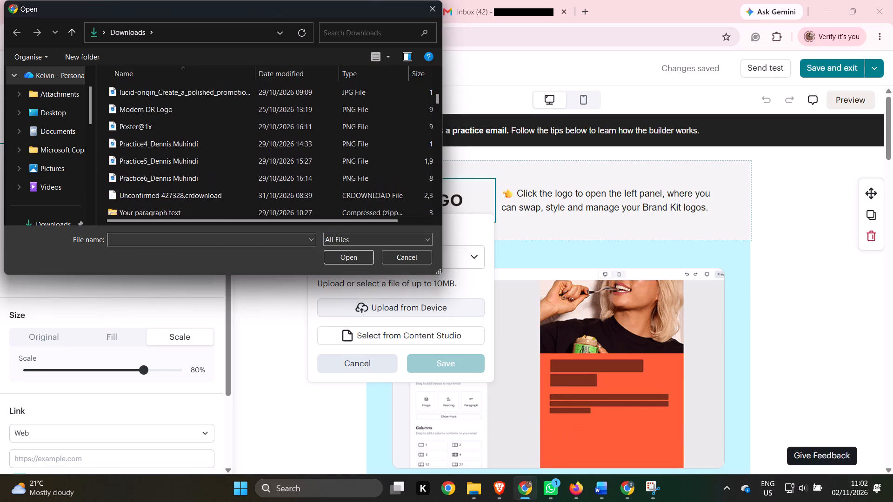
{"action": "left_click", "coordinate": [147, 140]}
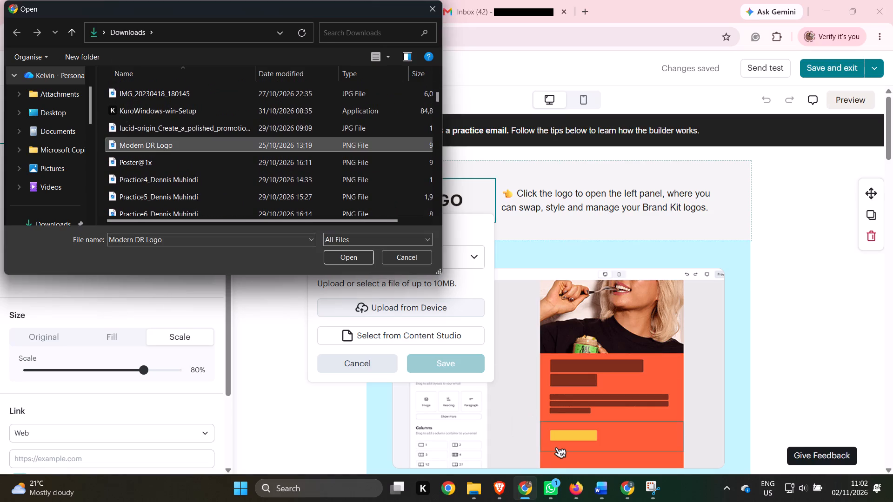
{"action": "left_click", "coordinate": [346, 258]}
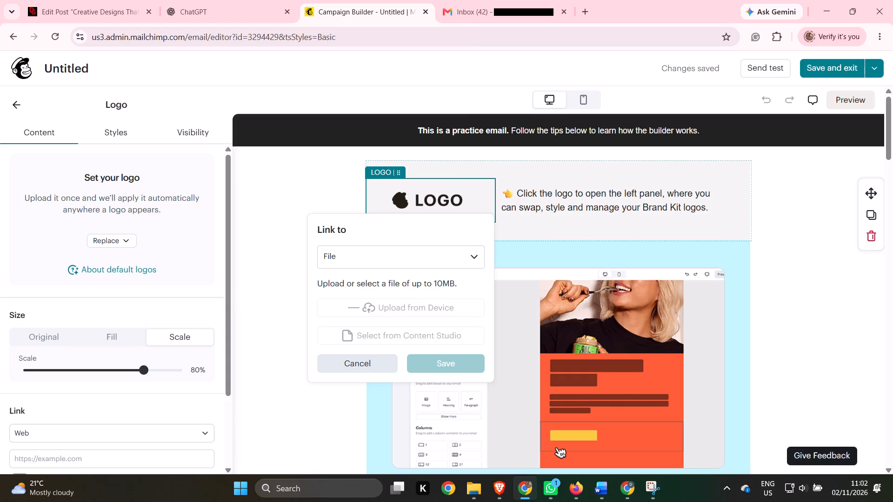
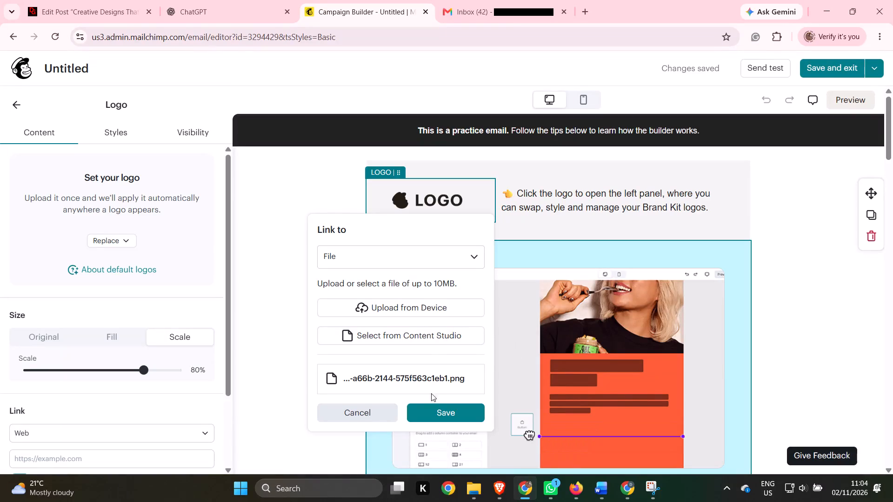
Save the uploaded PNG file as the header logo's link.
{"action": "left_click", "coordinate": [427, 413]}
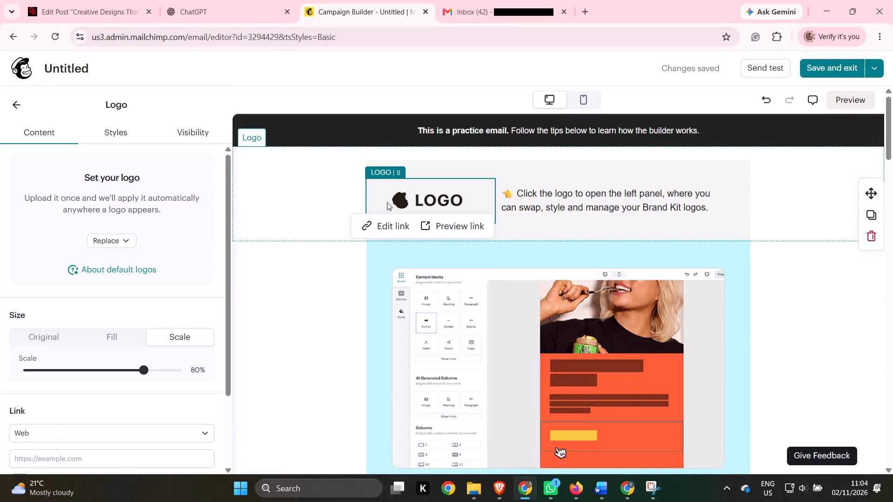
Preview the file linked to the header logo, and return to the campaign builder.
{"action": "left_click", "coordinate": [413, 198]}
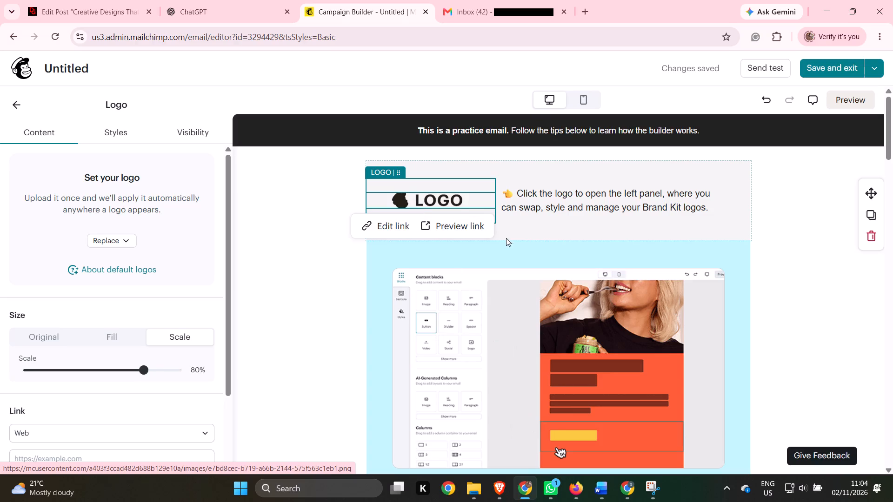
{"action": "left_click", "coordinate": [460, 204]}
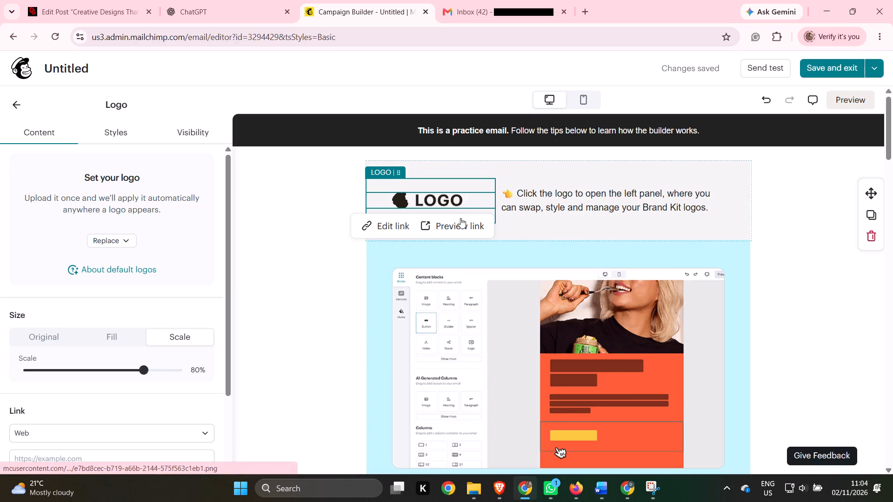
{"action": "left_click", "coordinate": [460, 220]}
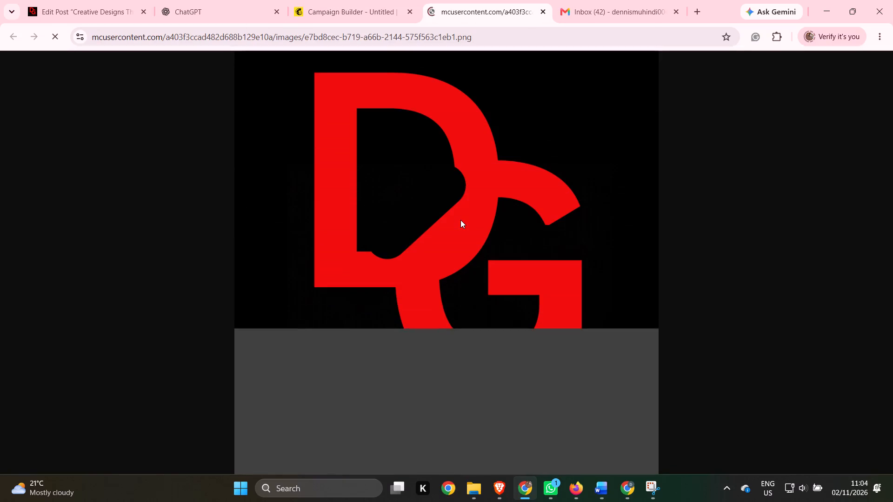
{"action": "left_click", "coordinate": [365, 13]}
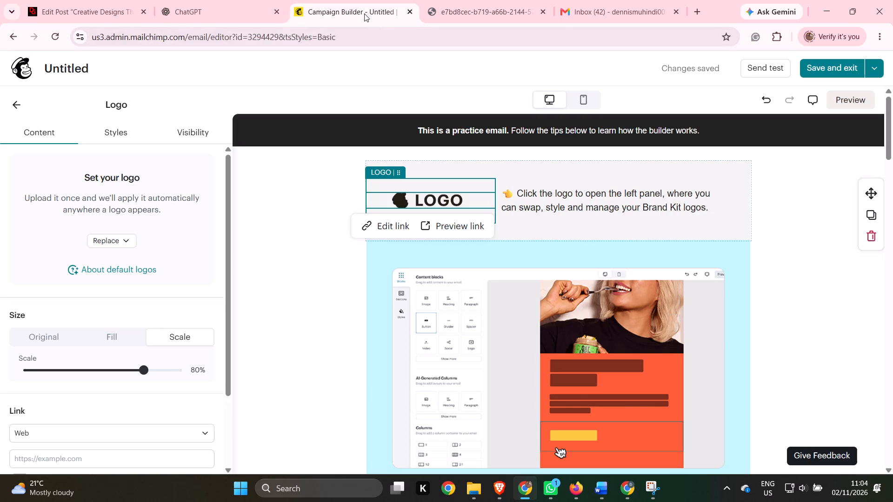
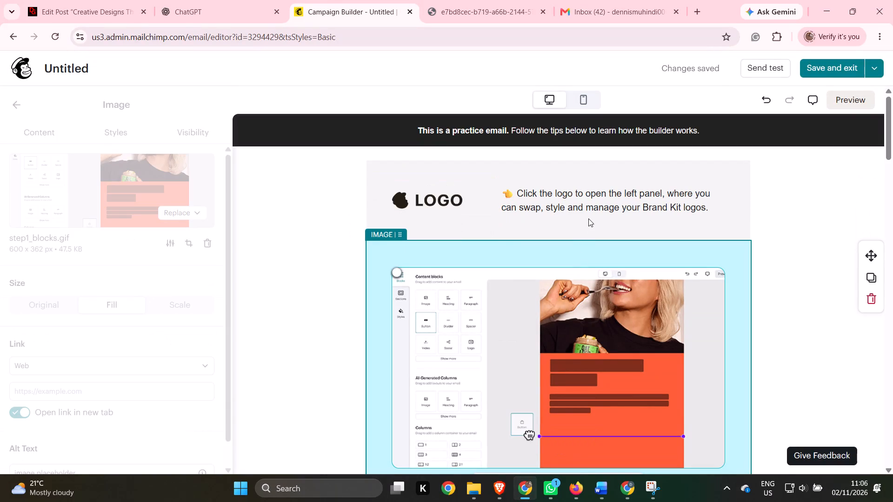
Look through the practice email's sections from the header down to the footer.
{"action": "left_click", "coordinate": [588, 218]}
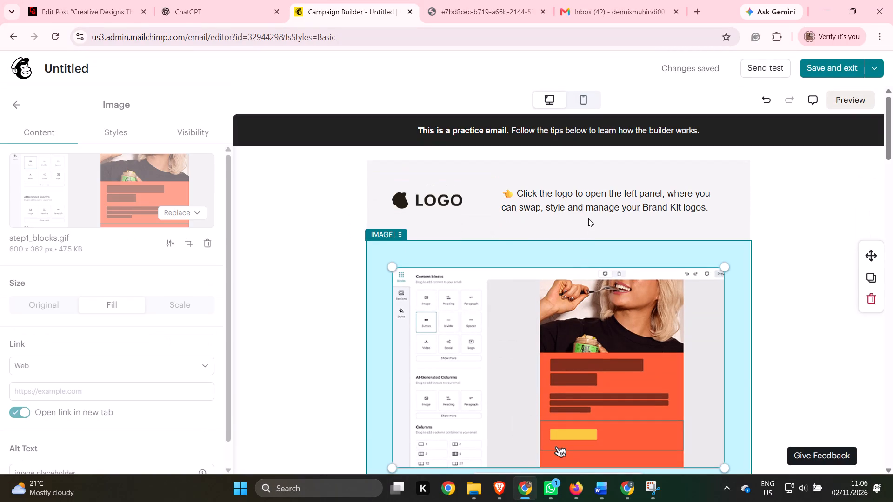
{"action": "scroll", "coordinate": [582, 361], "scroll_direction": "down", "scroll_amount": 4}
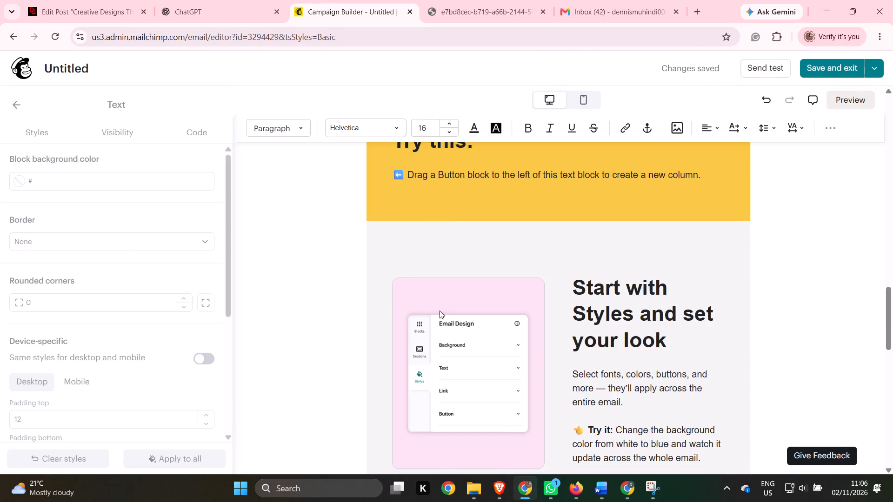
{"action": "scroll", "coordinate": [440, 310], "scroll_direction": "down", "scroll_amount": 3}
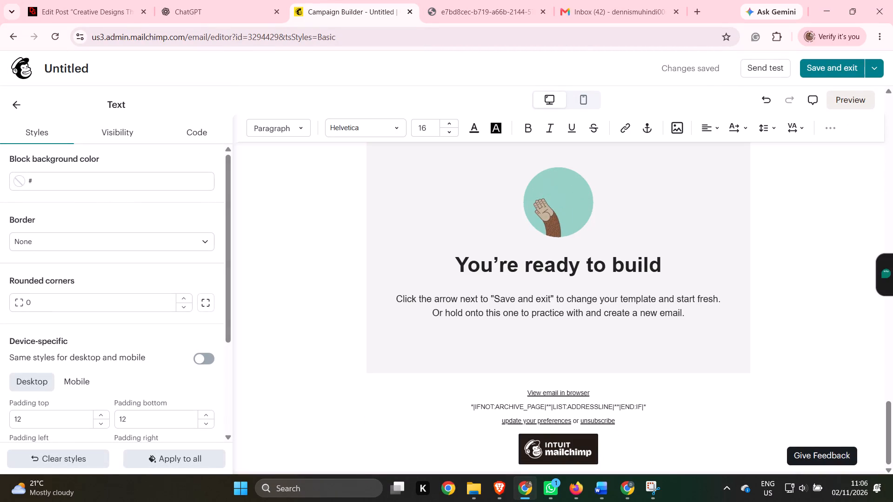
{"action": "scroll", "coordinate": [440, 310], "scroll_direction": "up", "scroll_amount": 10}
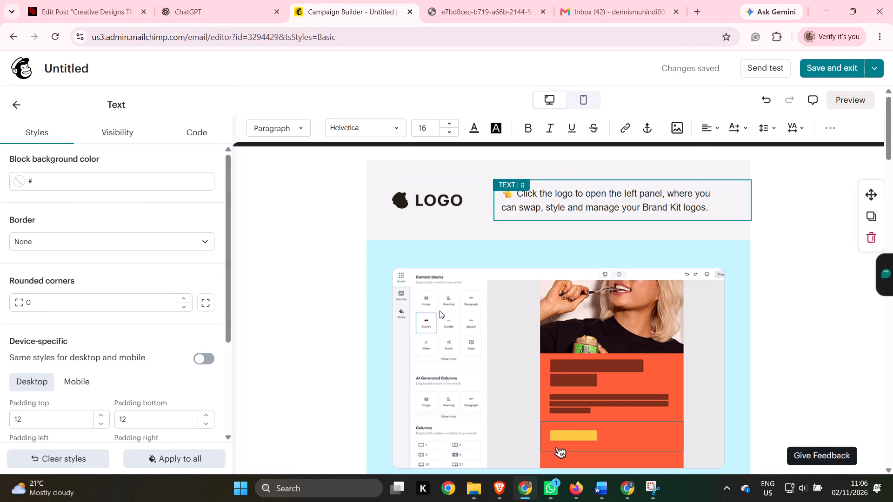
{"action": "left_click", "coordinate": [792, 294]}
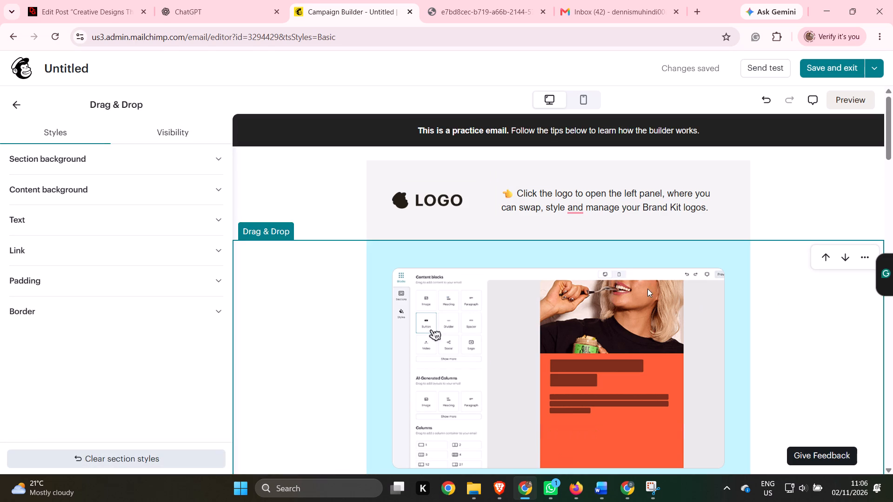
Leave the current draft and create a new email from the free Minimal basic layout.
{"action": "left_click", "coordinate": [11, 34]}
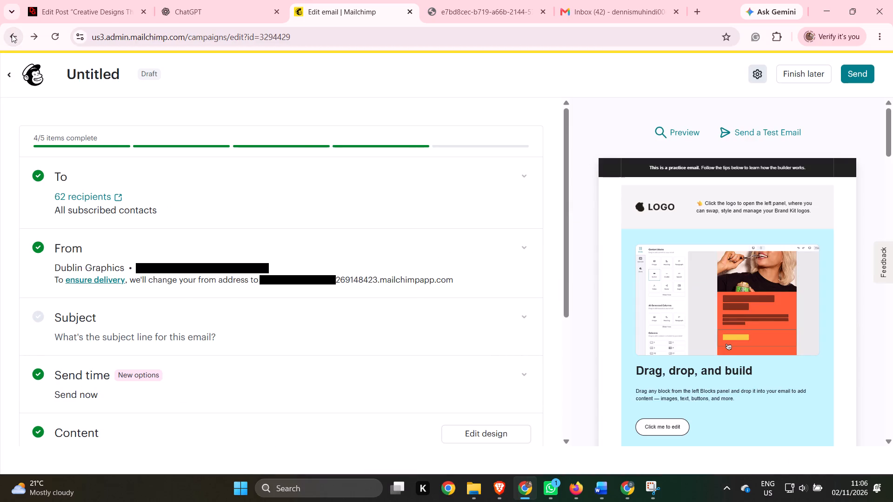
{"action": "left_click", "coordinate": [15, 36]}
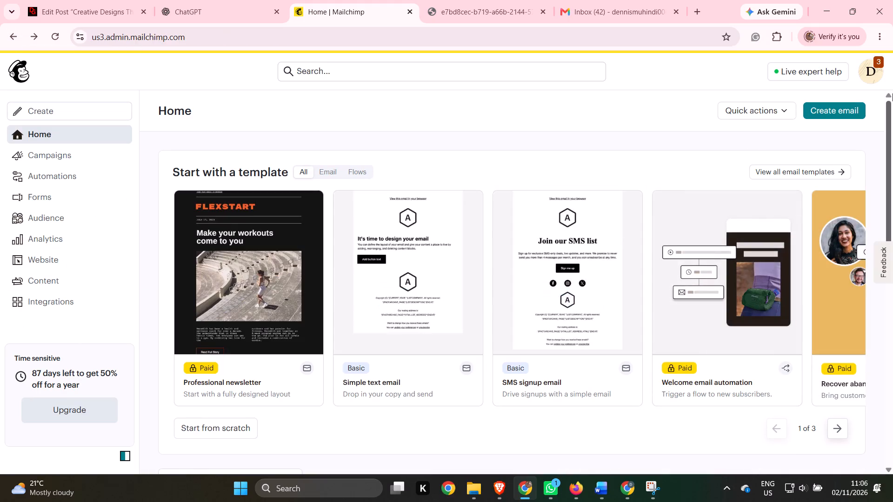
{"action": "left_click", "coordinate": [827, 108]}
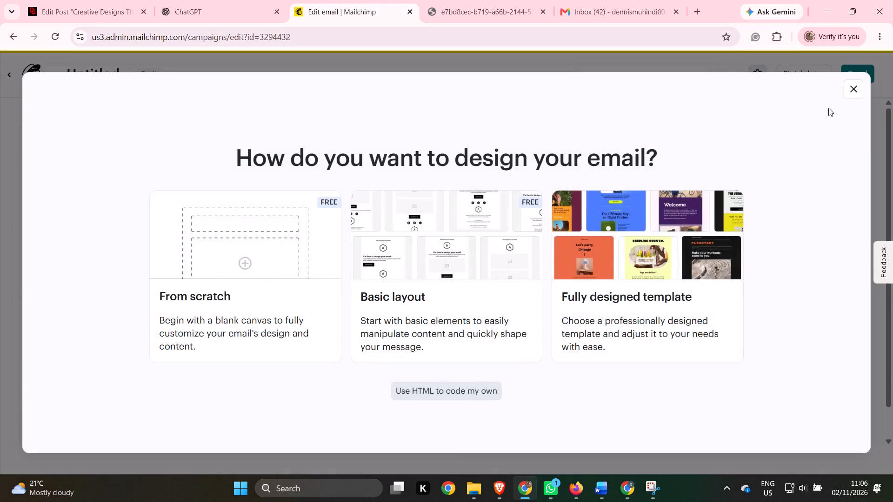
{"action": "left_click", "coordinate": [486, 257]}
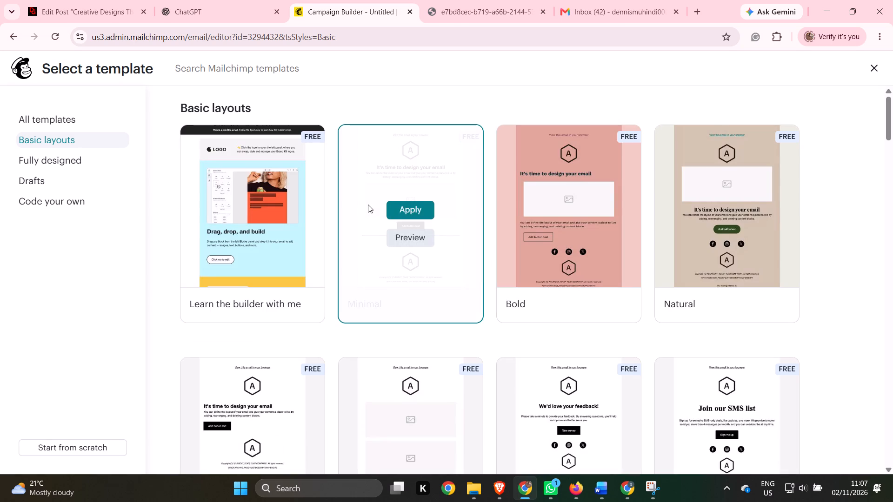
{"action": "left_click", "coordinate": [368, 205]}
{"action": "left_click", "coordinate": [402, 208]}
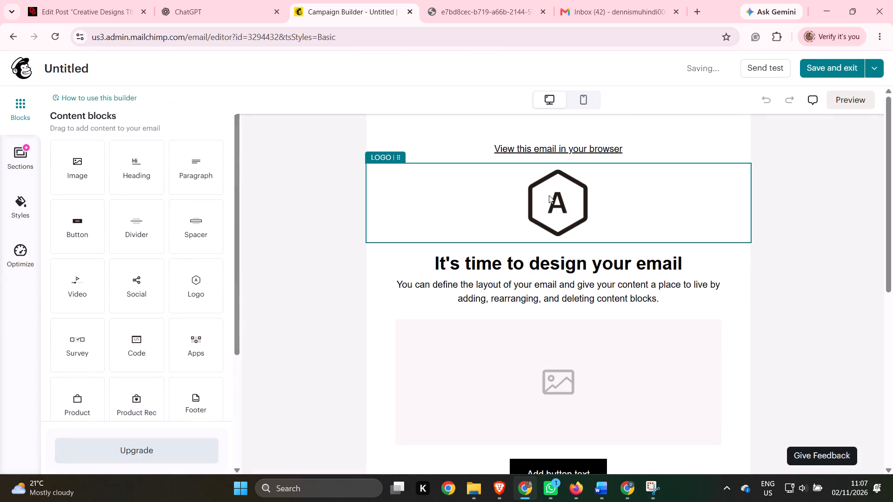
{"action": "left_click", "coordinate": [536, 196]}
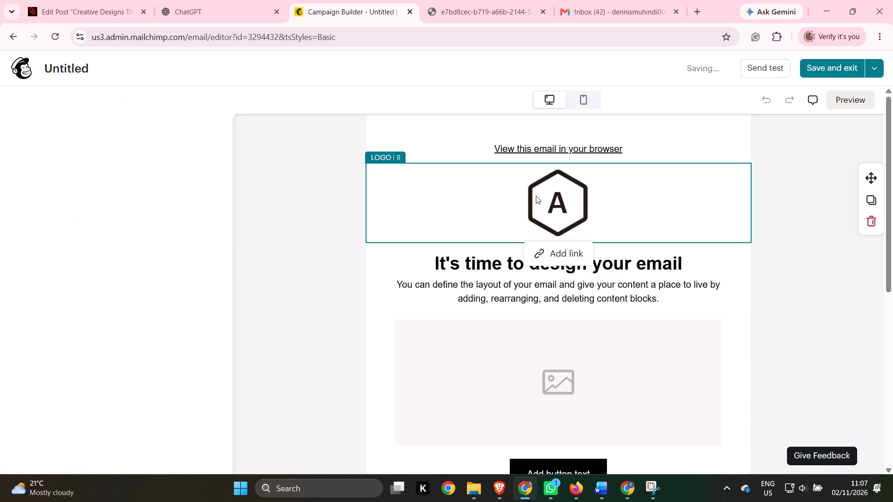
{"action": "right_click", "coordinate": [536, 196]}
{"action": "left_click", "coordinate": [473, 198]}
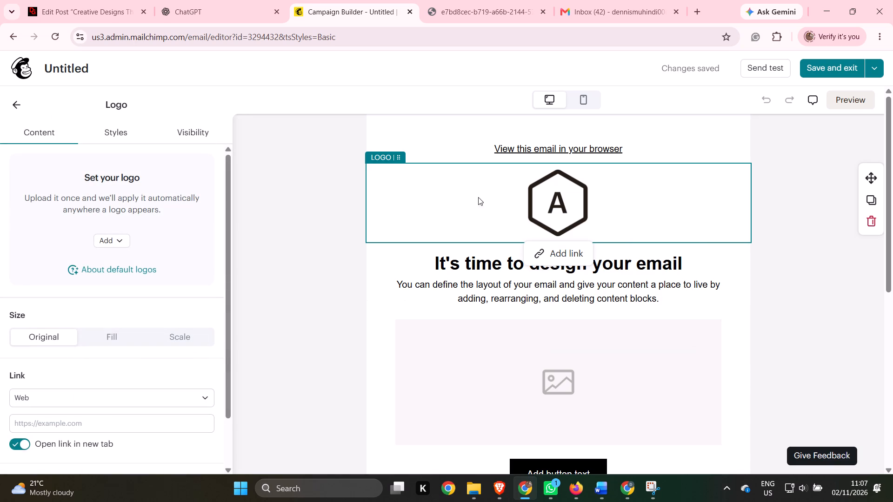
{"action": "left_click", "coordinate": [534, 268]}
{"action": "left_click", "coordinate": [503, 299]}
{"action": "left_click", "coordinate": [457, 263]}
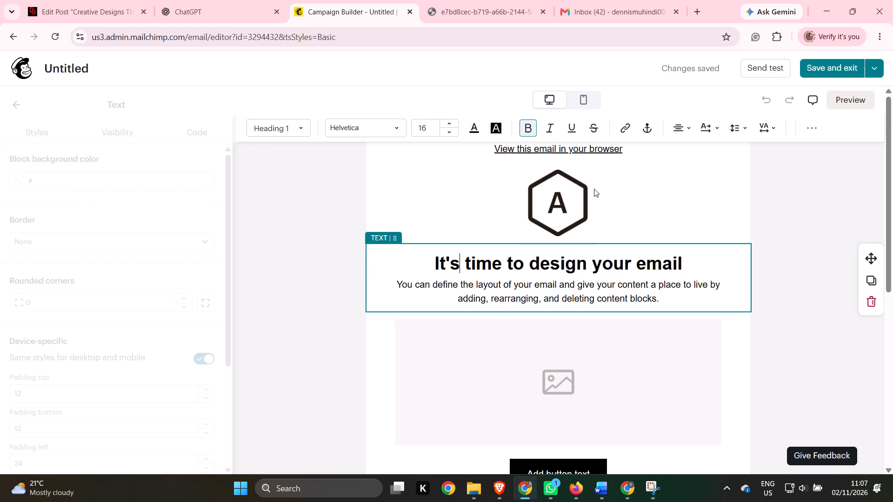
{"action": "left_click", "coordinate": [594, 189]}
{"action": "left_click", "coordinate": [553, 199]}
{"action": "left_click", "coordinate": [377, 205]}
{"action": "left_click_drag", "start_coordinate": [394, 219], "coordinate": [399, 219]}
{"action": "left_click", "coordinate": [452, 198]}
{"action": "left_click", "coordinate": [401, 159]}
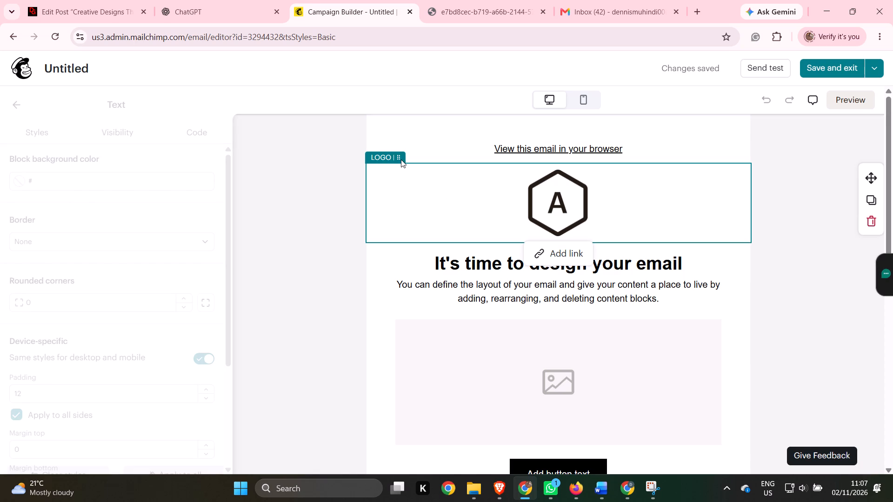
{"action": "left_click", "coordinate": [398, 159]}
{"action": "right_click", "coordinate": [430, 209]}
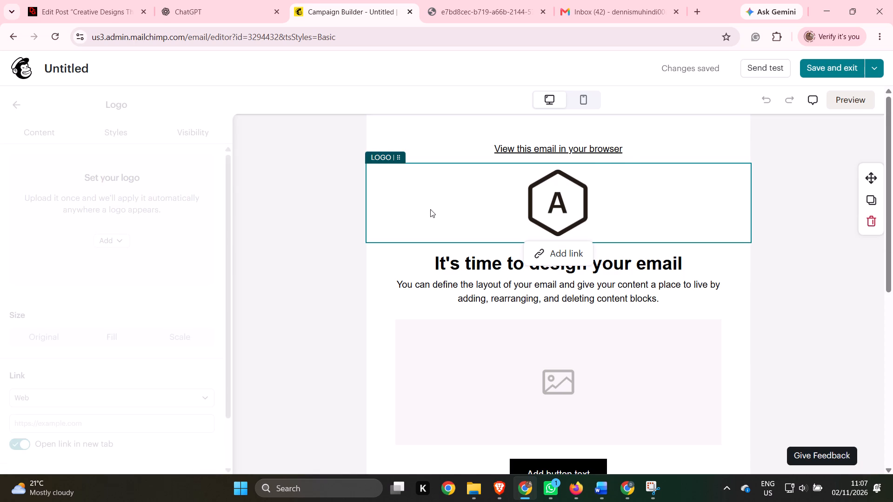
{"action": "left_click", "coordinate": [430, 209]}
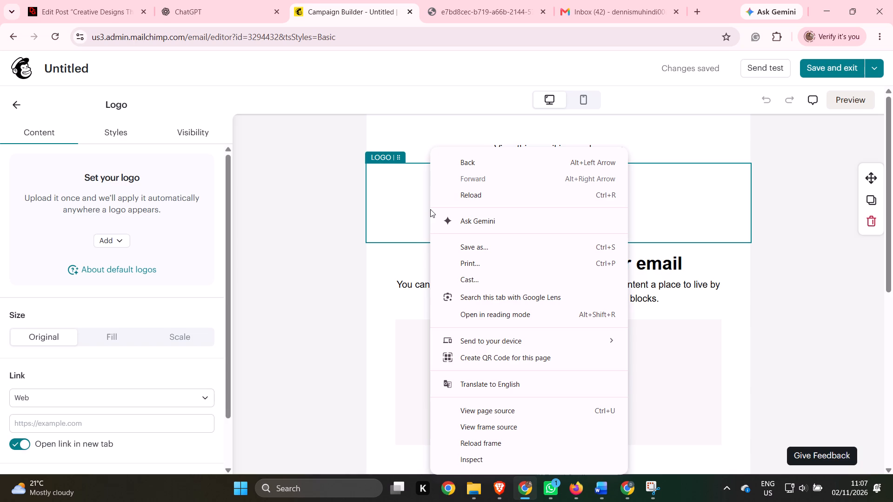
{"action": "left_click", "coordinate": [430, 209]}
{"action": "left_click", "coordinate": [393, 211]}
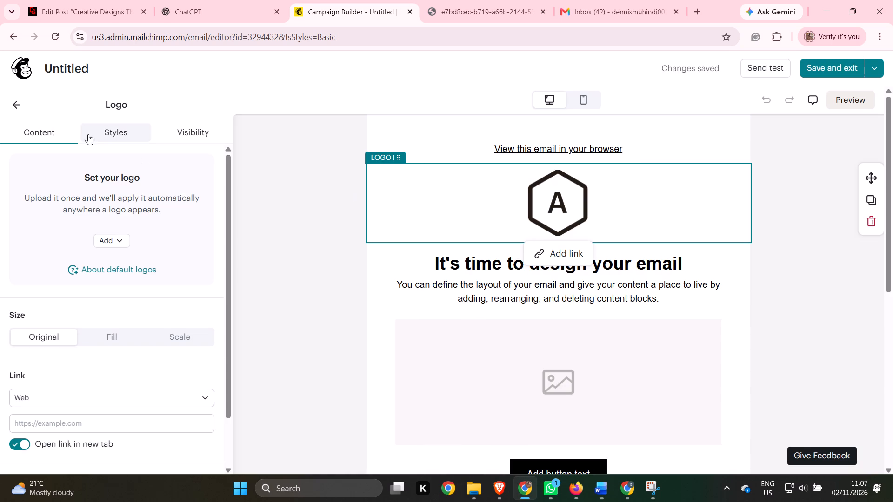
{"action": "right_click", "coordinate": [140, 271]}
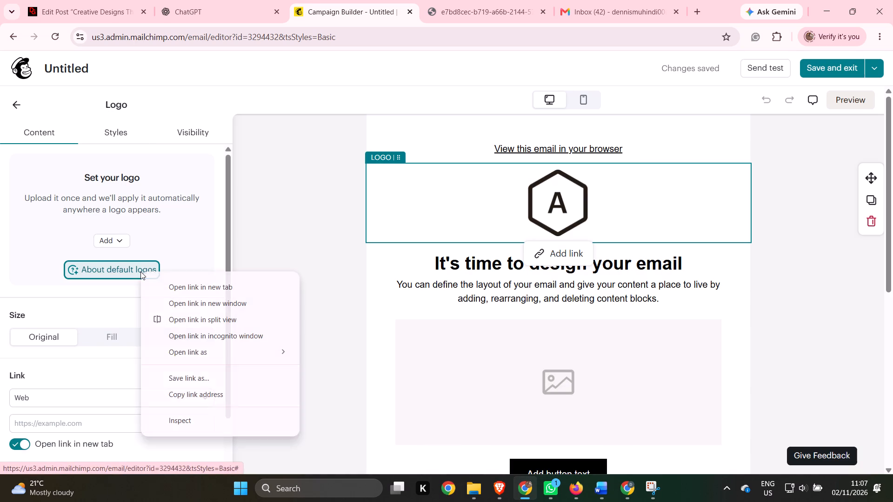
{"action": "left_click", "coordinate": [140, 271]}
{"action": "left_click", "coordinate": [122, 235]}
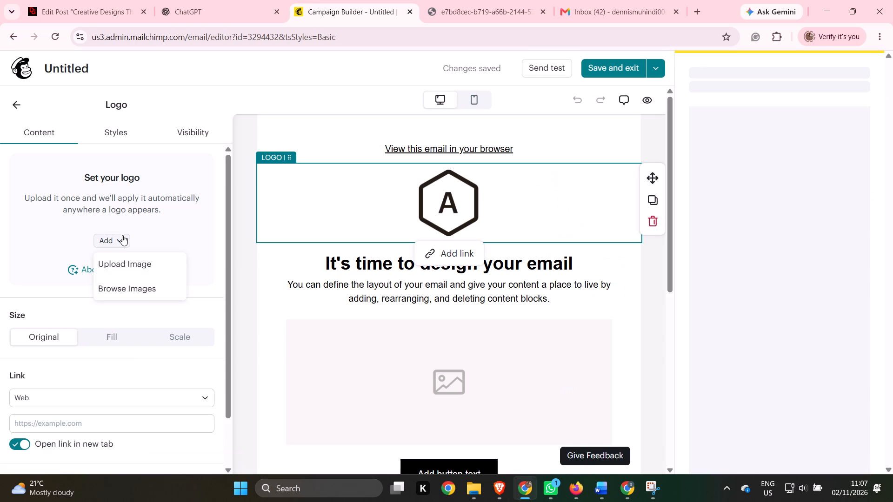
{"action": "left_click", "coordinate": [122, 235]}
{"action": "left_click", "coordinate": [120, 237]}
{"action": "left_click", "coordinate": [123, 270]}
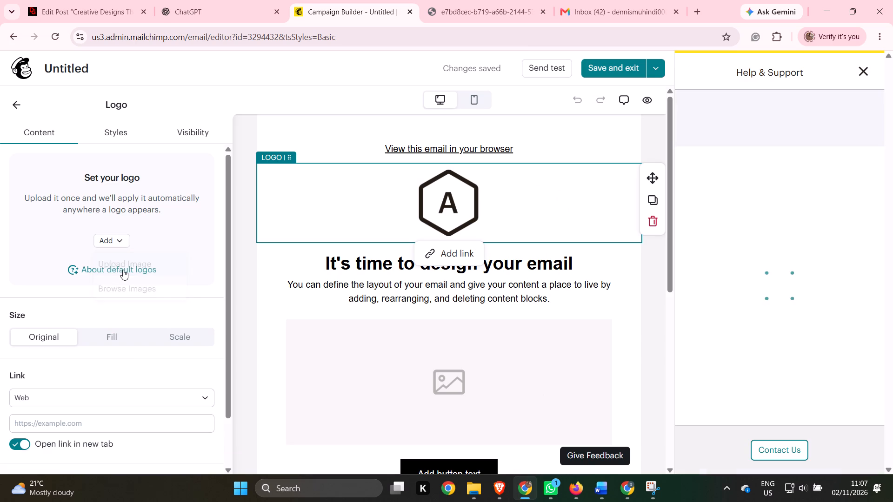
{"action": "left_click", "coordinate": [122, 242]}
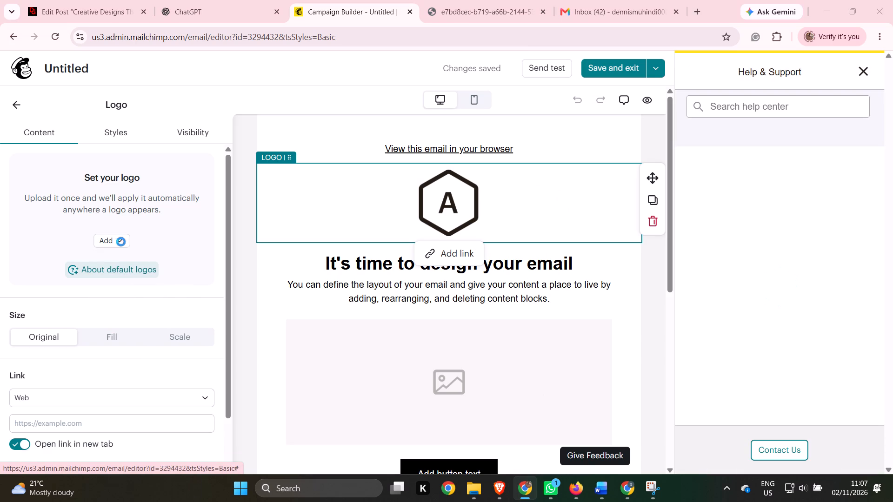
{"action": "left_click", "coordinate": [120, 240]}
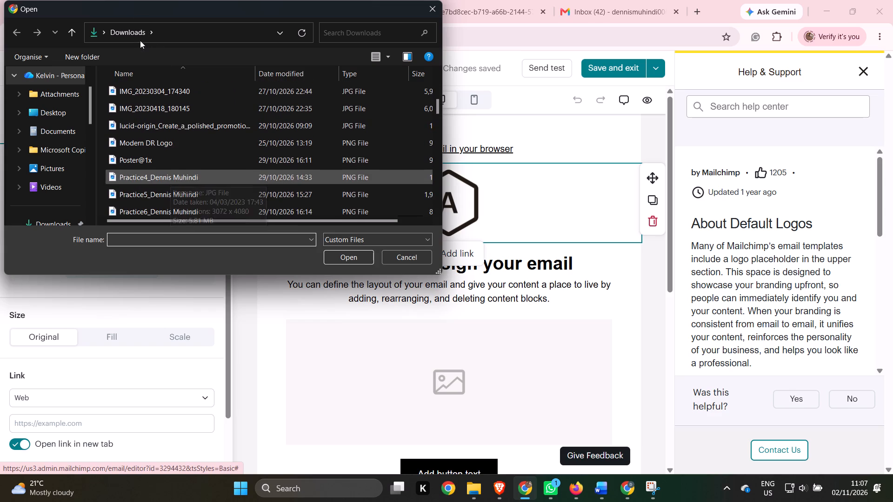
{"action": "left_click", "coordinate": [197, 145]}
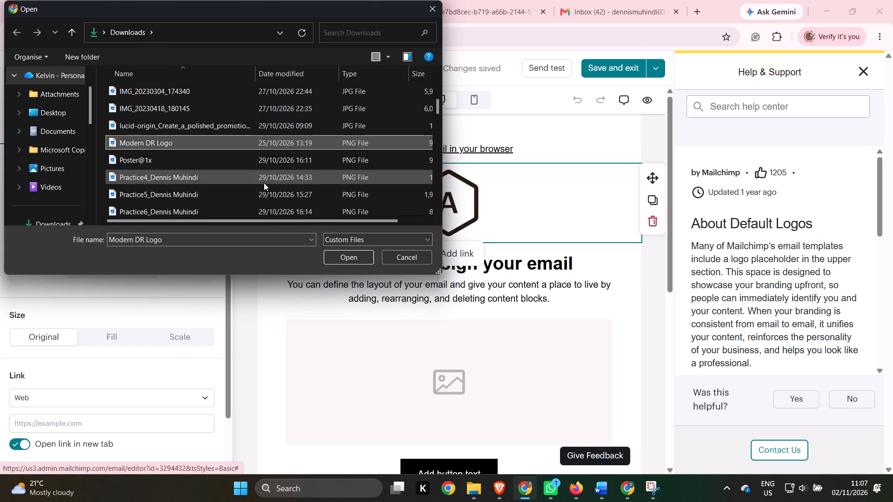
{"action": "left_click", "coordinate": [329, 257]}
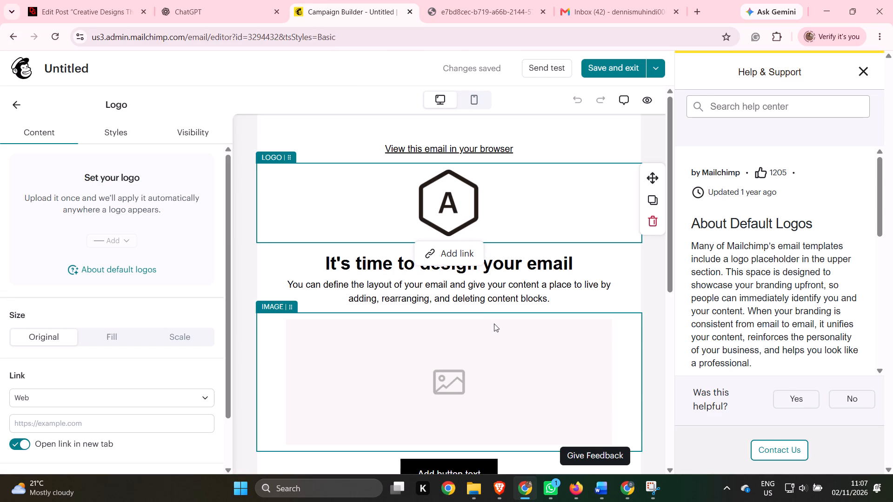
{"action": "scroll", "coordinate": [466, 234], "scroll_direction": "down", "scroll_amount": 1}
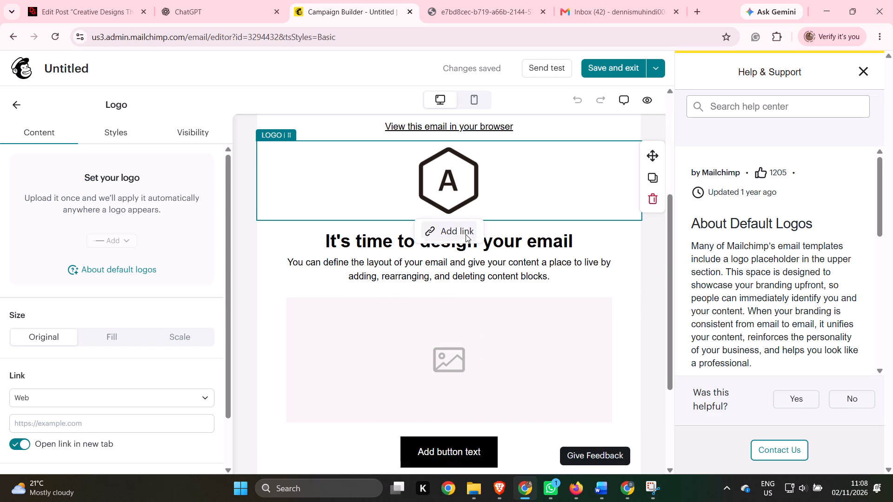
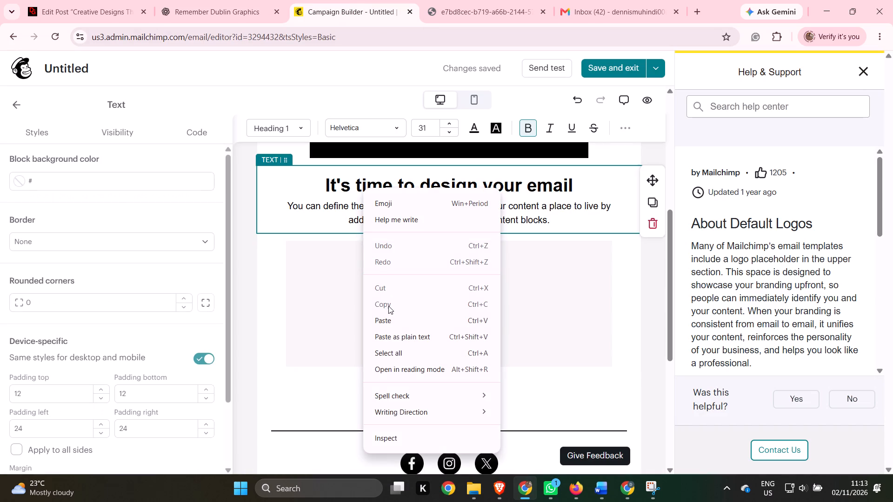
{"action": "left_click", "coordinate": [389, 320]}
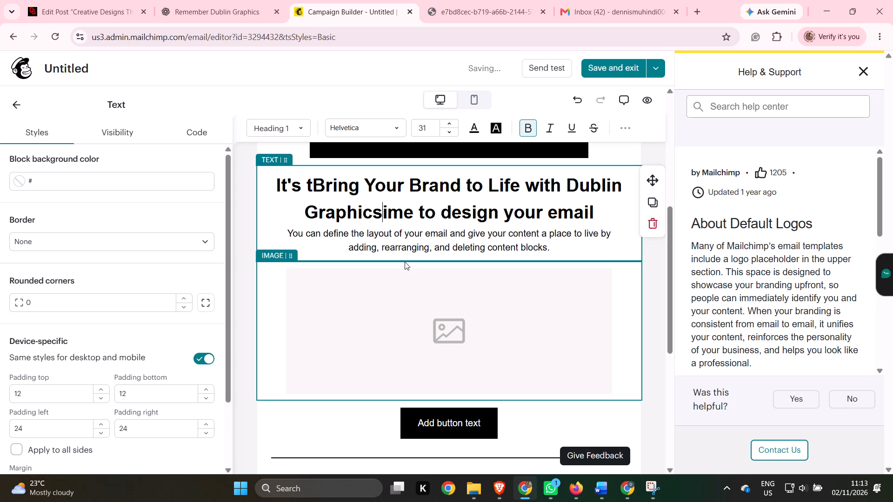
Delete all the heading and body text in the text block above the image placeholder.
{"action": "left_click_drag", "start_coordinate": [561, 249], "coordinate": [562, 249]}
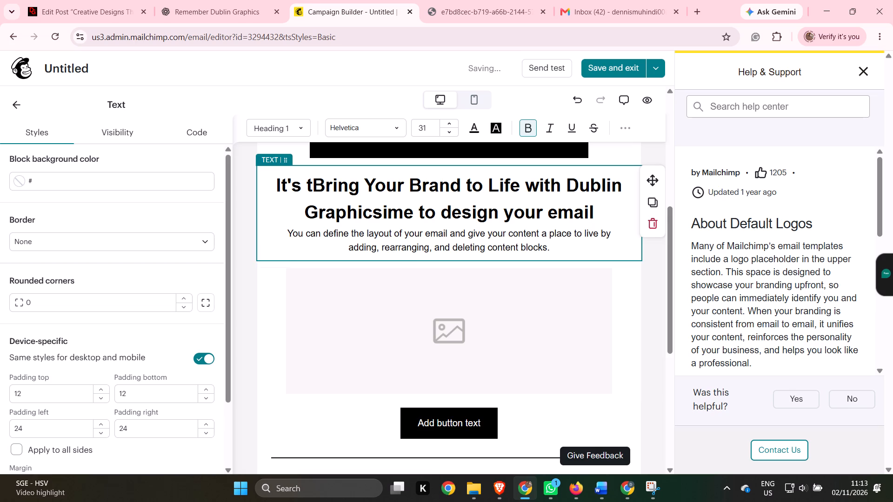
{"action": "left_click_drag", "start_coordinate": [562, 249], "coordinate": [255, 191]}
{"action": "key", "text": "BackSpace"}
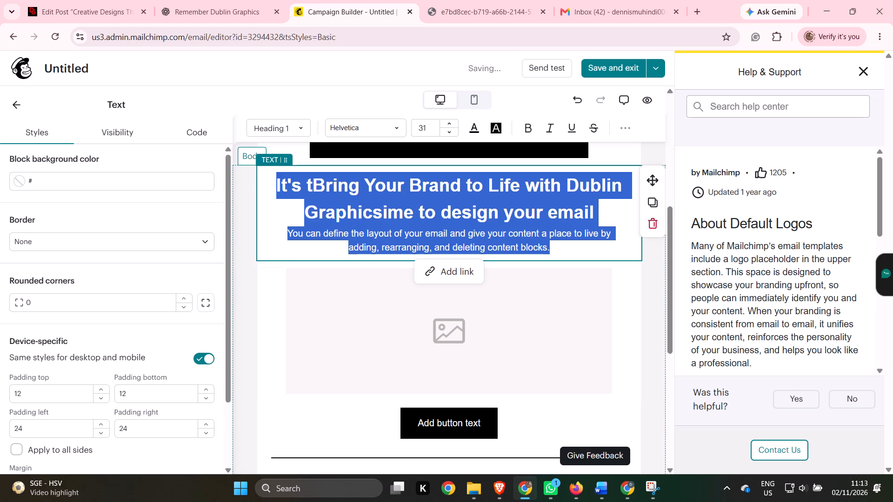
Paste the copied subject line into the empty heading of the text block.
{"action": "right_click", "coordinate": [312, 185]}
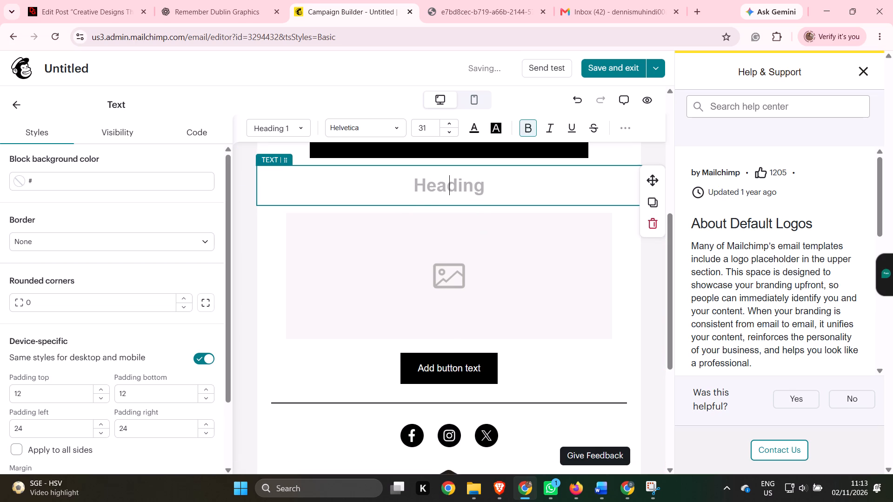
Paste the copied subject line "Bring Your Brand to Life with Dublin Graphics" into the empty heading above the image placeholder.
{"action": "left_click", "coordinate": [327, 314]}
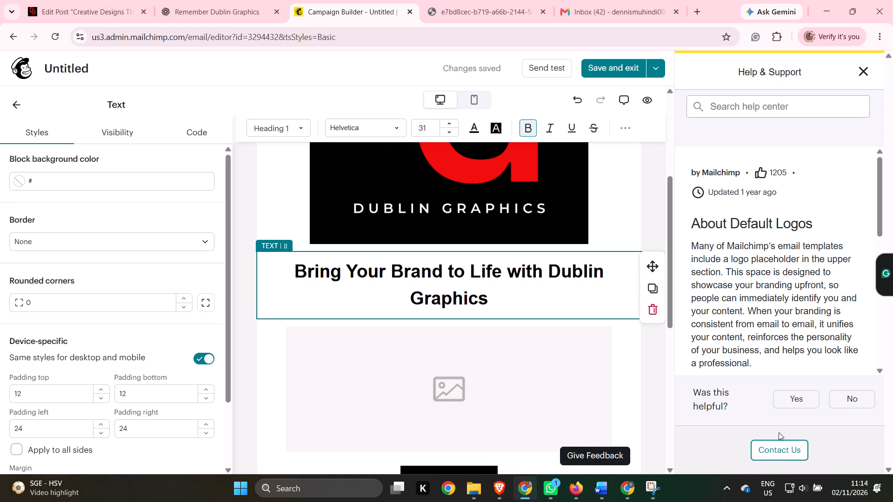
Switch from the Mailchimp campaign to WhatsApp.
{"action": "left_click", "coordinate": [557, 485]}
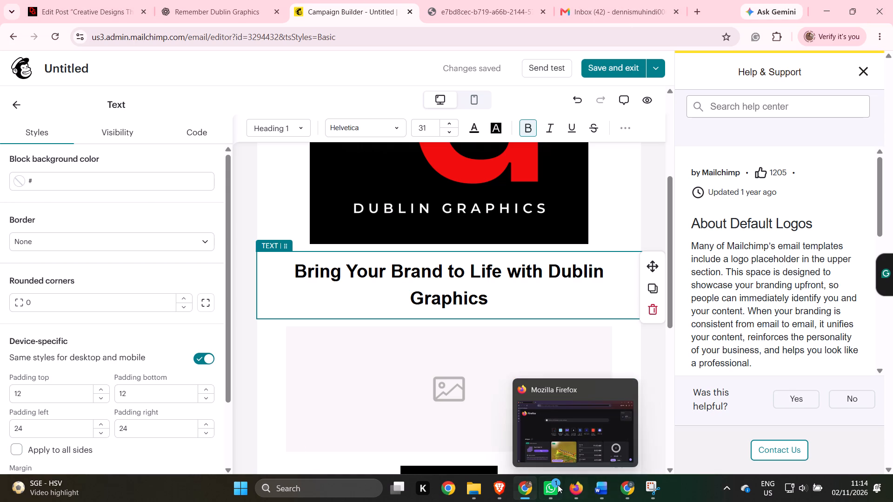
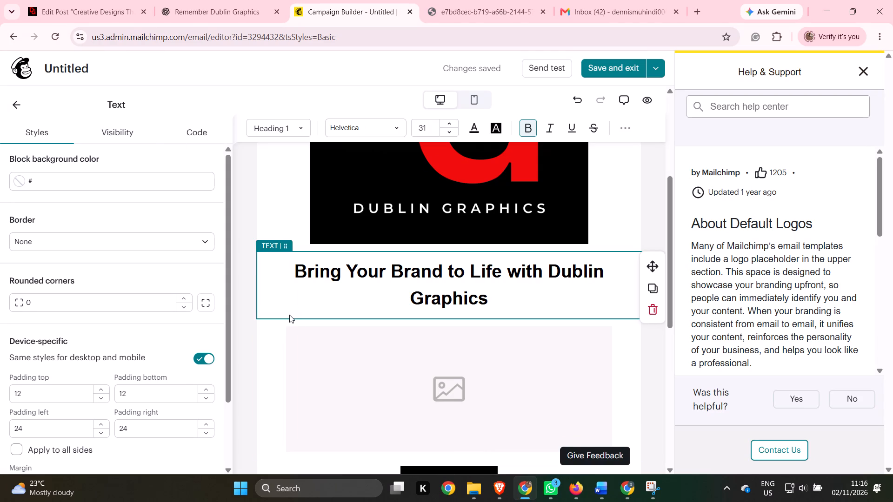
Select the empty image placeholder block directly below the "Bring Your Brand to Life with Dublin Graphics" heading.
{"action": "left_click", "coordinate": [291, 315]}
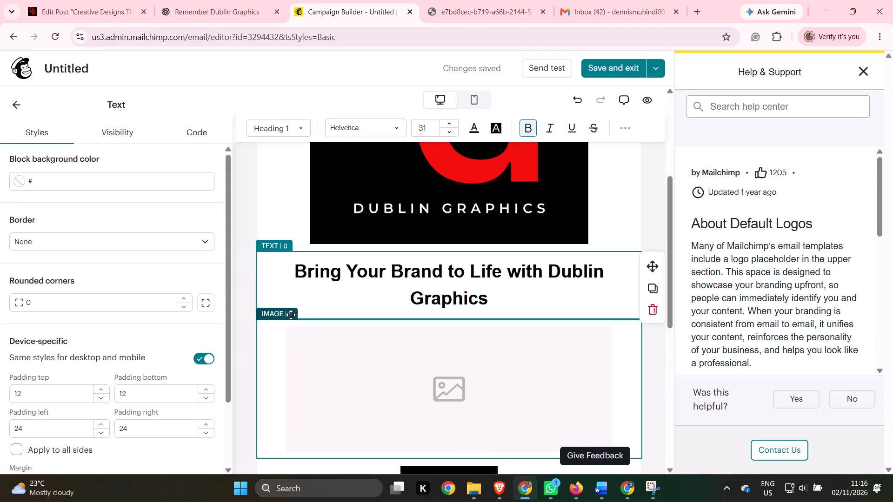
{"action": "left_click", "coordinate": [384, 400]}
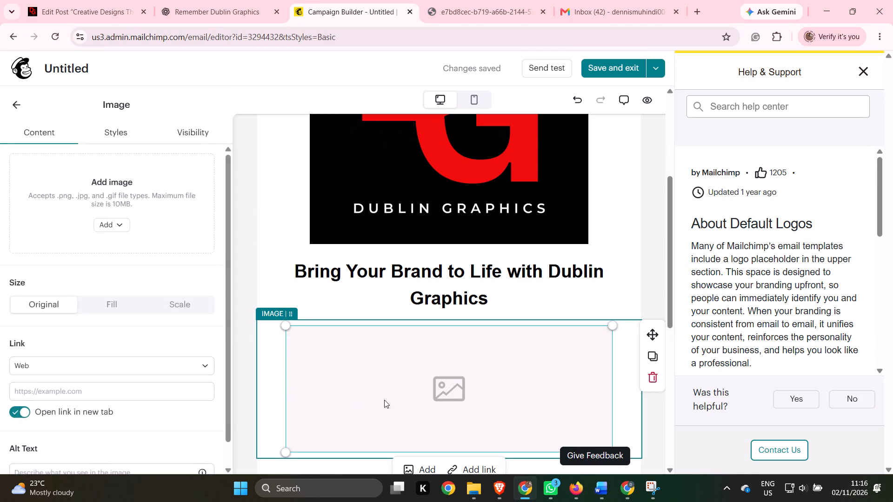
Upload the "Dublin Graphics Banner" PNG from the Downloads folder into the empty image placeholder below the heading.
{"action": "left_click", "coordinate": [273, 259]}
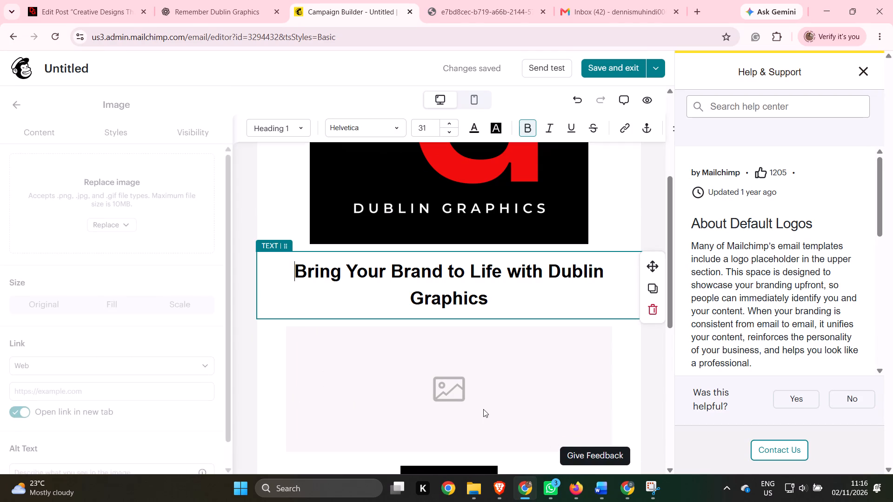
{"action": "left_click", "coordinate": [296, 337]}
{"action": "left_click", "coordinate": [289, 313]}
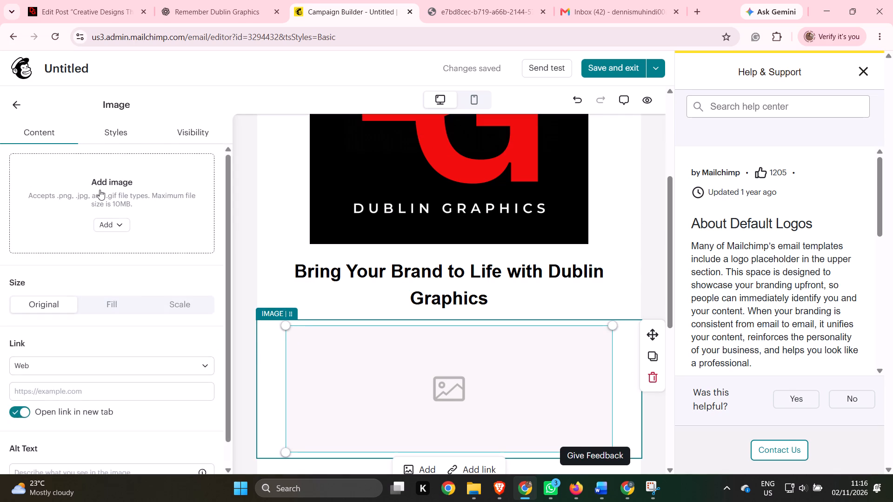
{"action": "left_click", "coordinate": [115, 221]}
{"action": "left_click", "coordinate": [123, 251]}
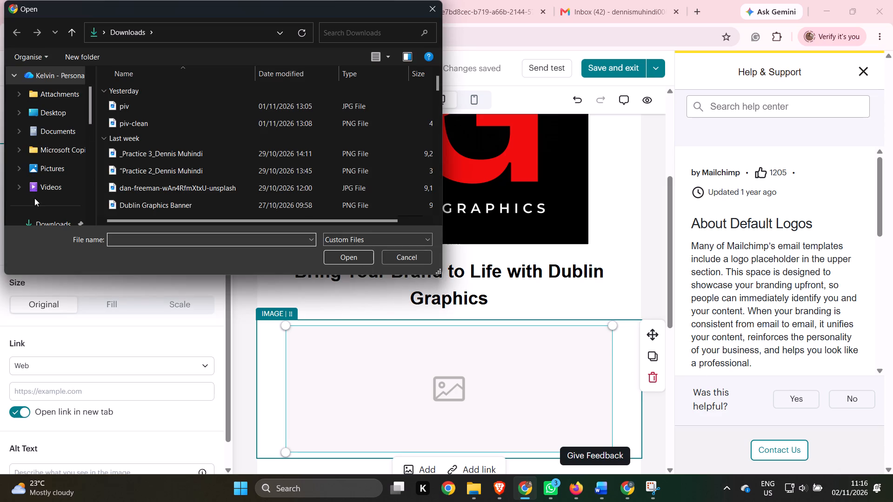
{"action": "double_click", "coordinate": [44, 222]}
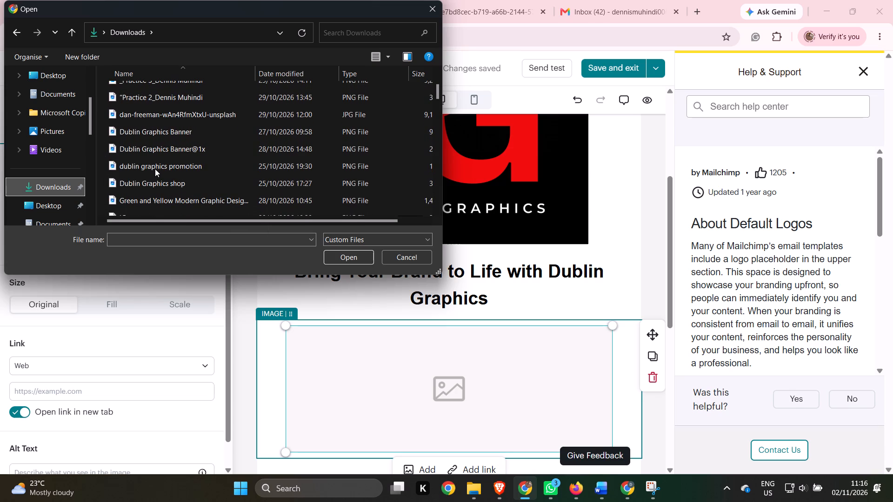
{"action": "left_click", "coordinate": [165, 136]}
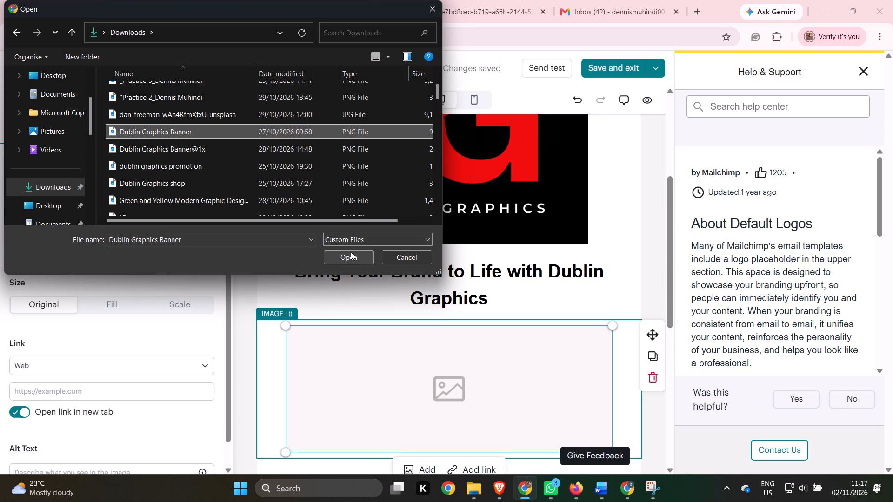
{"action": "left_click", "coordinate": [351, 252]}
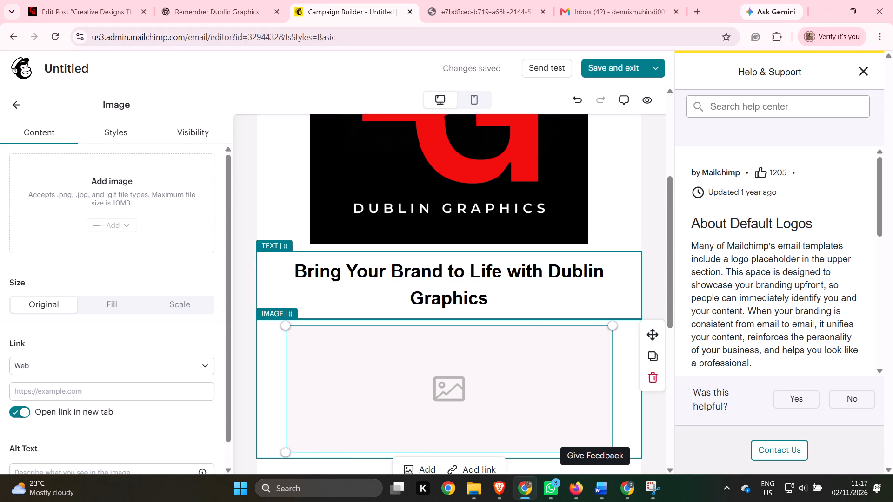
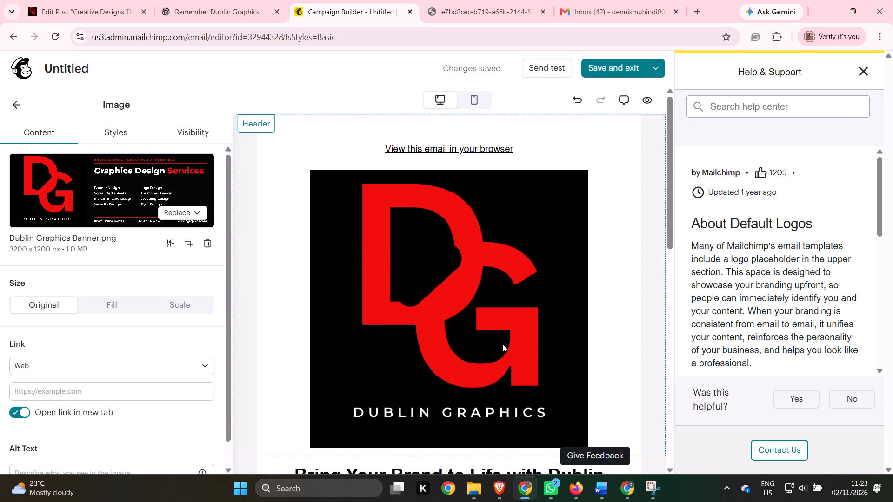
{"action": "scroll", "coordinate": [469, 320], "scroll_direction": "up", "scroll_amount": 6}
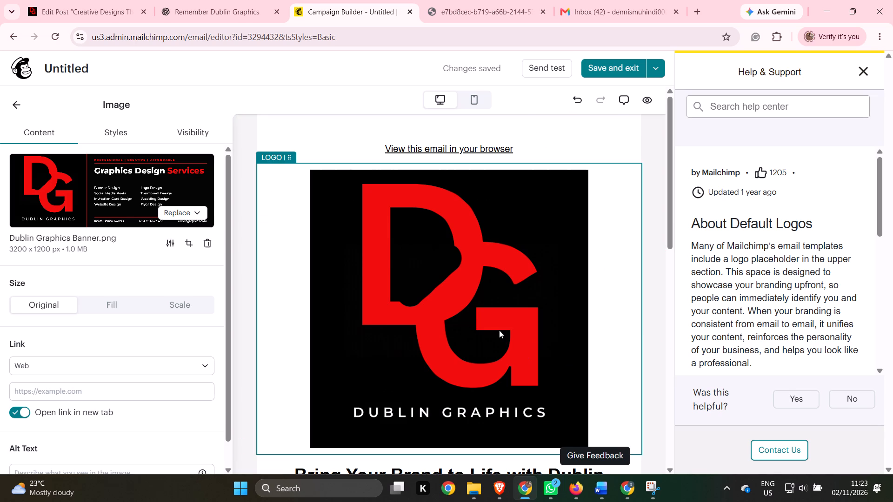
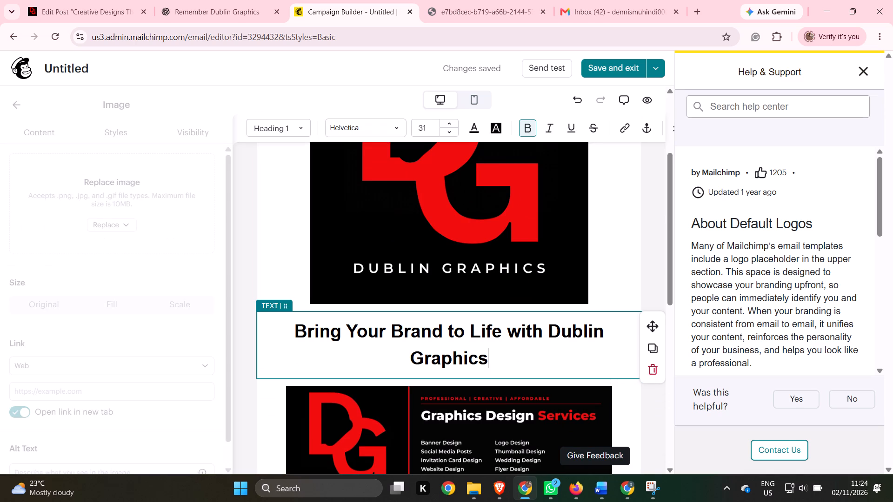
Add a line break after the "Bring Your Brand to Life with Dublin Graphics" heading.
{"action": "key", "text": "Return"}
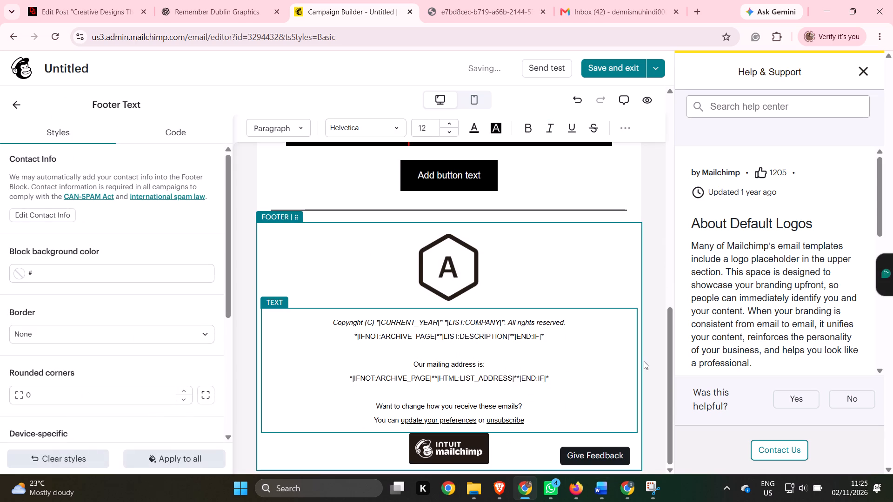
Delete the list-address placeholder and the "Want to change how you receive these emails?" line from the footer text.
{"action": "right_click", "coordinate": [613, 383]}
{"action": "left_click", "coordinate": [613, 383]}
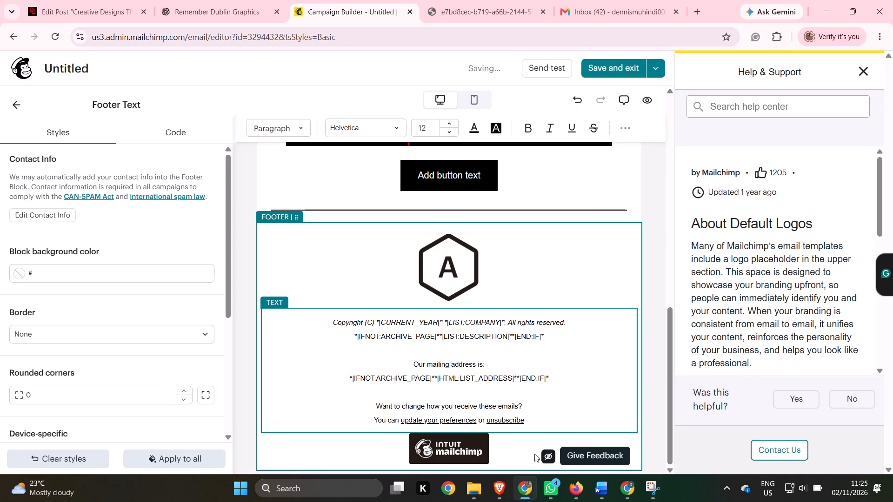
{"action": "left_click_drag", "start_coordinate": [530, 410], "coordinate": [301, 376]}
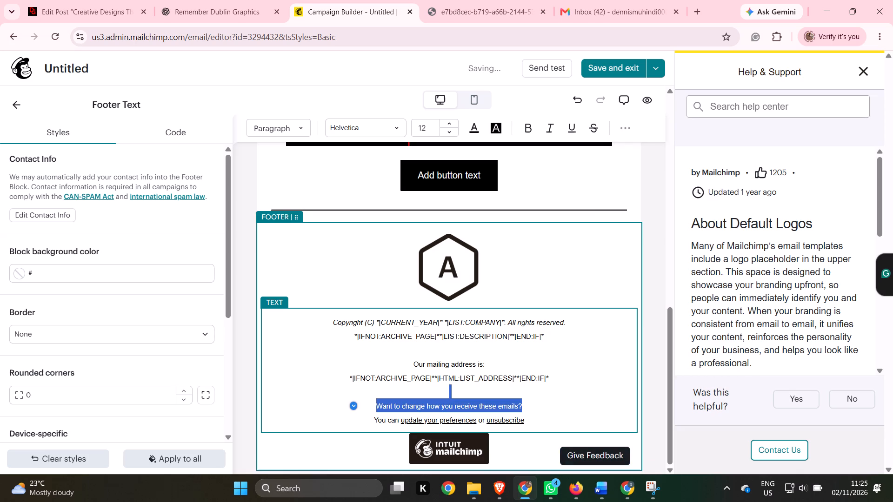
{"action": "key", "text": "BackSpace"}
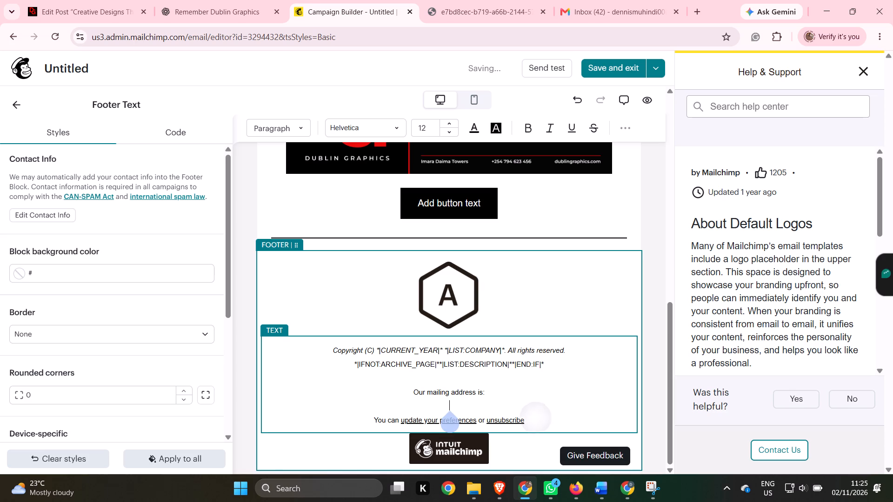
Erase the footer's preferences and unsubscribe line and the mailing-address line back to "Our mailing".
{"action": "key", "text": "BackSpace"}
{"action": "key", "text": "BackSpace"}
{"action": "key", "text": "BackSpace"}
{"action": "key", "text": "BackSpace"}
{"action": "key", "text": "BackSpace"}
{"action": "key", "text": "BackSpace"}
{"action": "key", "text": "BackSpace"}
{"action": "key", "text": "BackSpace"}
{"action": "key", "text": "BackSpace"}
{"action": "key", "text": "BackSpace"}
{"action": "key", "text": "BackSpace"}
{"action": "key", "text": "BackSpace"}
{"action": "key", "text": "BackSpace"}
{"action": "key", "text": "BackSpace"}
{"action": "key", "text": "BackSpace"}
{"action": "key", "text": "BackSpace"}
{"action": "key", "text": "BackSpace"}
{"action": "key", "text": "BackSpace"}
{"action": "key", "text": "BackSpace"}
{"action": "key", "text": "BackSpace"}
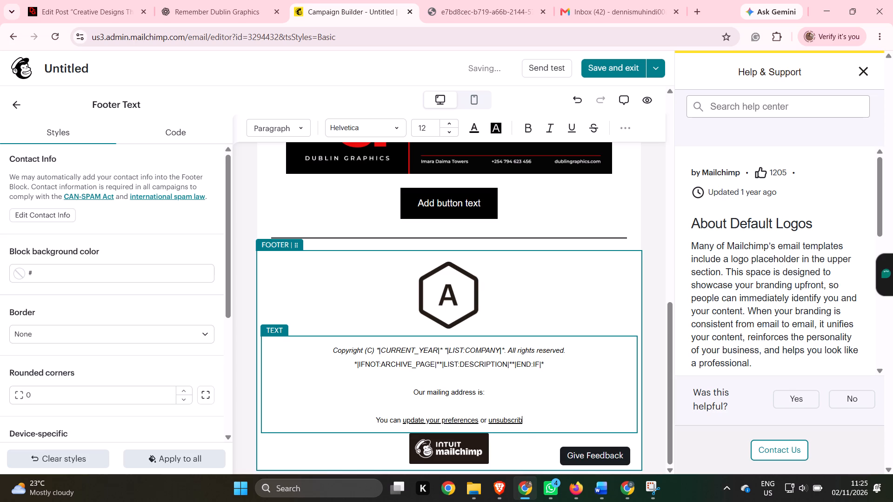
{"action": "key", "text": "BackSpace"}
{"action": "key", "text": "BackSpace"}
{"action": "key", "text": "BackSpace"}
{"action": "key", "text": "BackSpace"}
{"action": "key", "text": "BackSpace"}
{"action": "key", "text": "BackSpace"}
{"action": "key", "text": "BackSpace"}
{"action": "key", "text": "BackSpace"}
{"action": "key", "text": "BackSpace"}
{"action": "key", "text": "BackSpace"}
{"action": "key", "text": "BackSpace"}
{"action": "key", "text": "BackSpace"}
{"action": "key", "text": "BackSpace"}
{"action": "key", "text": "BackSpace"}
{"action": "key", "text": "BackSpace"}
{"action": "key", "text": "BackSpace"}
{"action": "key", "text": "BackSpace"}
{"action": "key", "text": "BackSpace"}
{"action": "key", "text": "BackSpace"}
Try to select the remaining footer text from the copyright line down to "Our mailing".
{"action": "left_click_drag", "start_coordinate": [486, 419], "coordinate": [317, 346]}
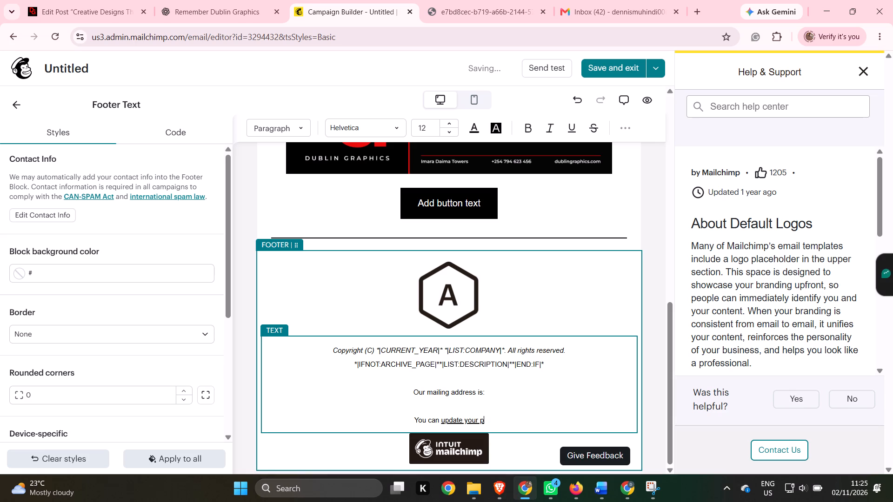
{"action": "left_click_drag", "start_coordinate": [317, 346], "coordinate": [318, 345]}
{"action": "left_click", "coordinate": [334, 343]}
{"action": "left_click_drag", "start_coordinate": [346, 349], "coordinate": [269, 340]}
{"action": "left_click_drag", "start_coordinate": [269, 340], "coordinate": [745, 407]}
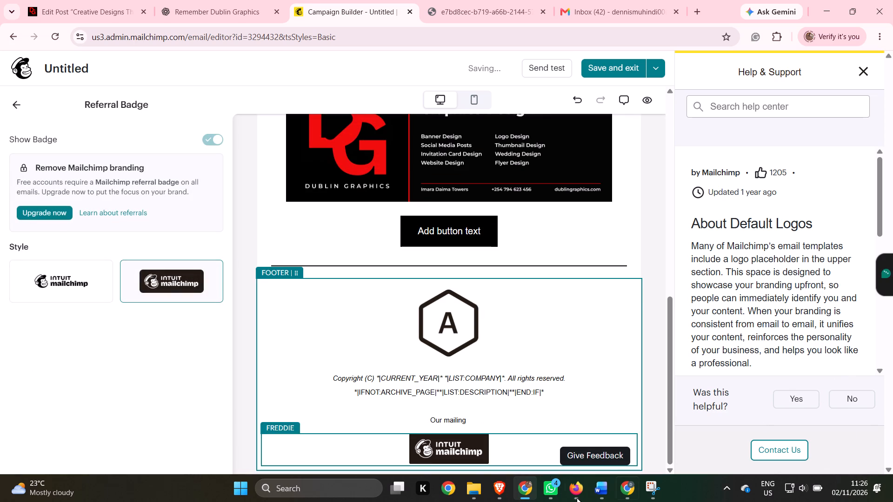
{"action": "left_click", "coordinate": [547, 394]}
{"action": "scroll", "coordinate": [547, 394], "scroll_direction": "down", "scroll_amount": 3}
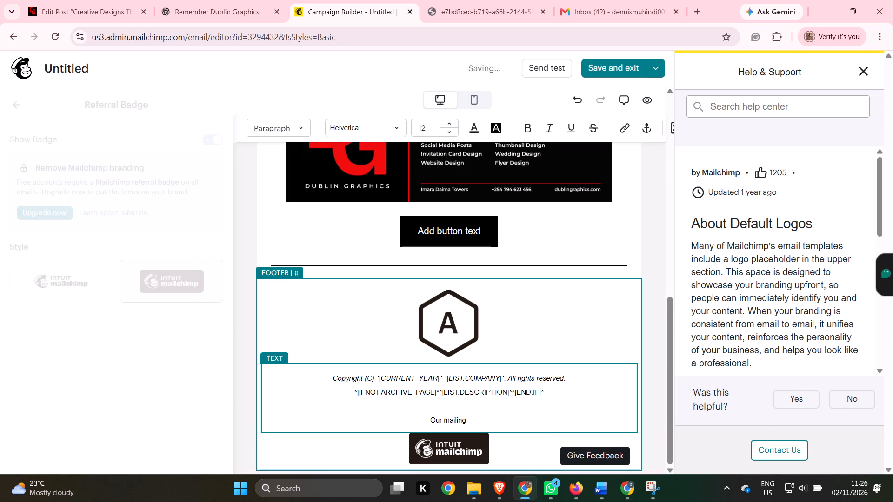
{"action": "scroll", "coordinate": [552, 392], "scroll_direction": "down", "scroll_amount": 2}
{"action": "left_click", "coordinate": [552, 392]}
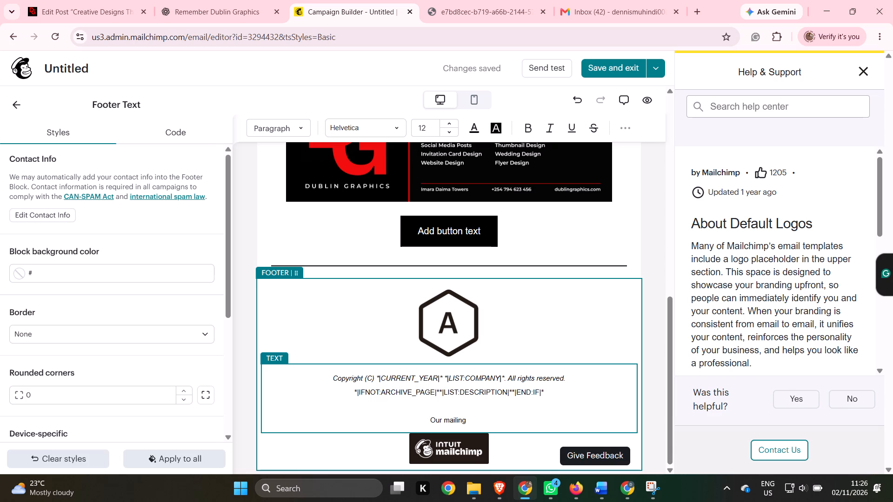
Close the Help & Support pane.
{"action": "left_click", "coordinate": [869, 75]}
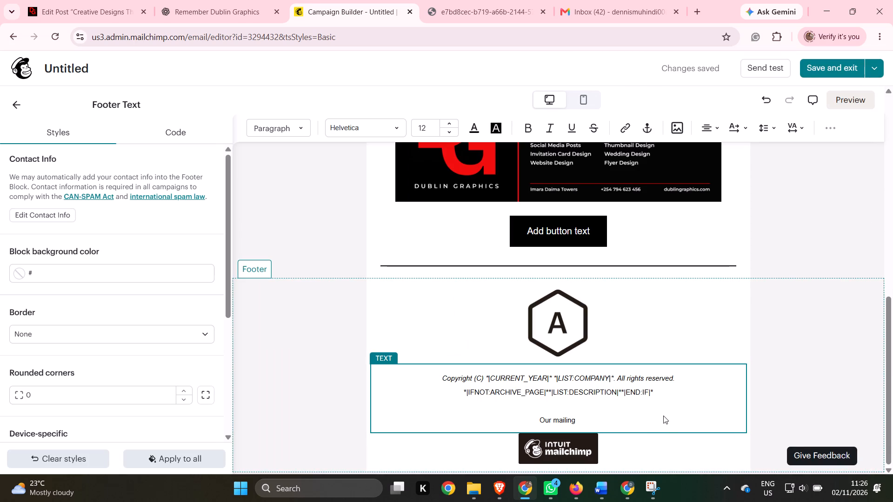
Delete the entire footer block, including its placeholder logo and text, from the email.
{"action": "left_click", "coordinate": [663, 416]}
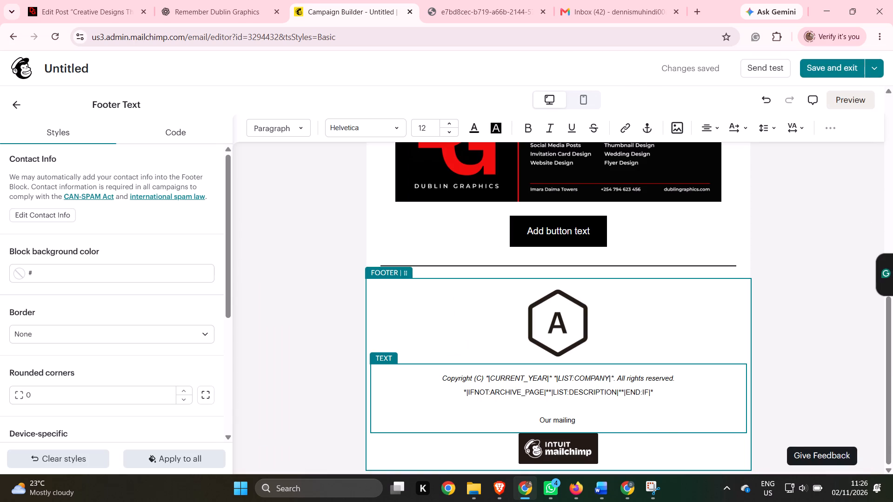
{"action": "left_click", "coordinate": [679, 329]}
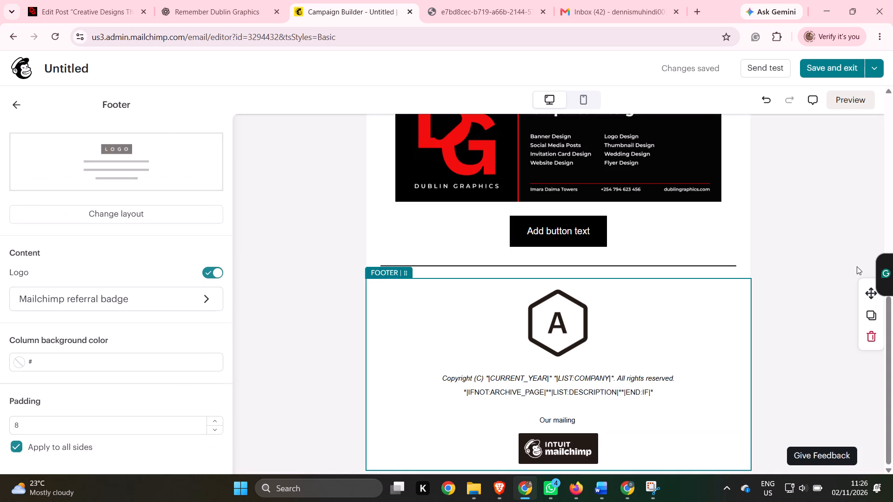
{"action": "left_click", "coordinate": [871, 343]}
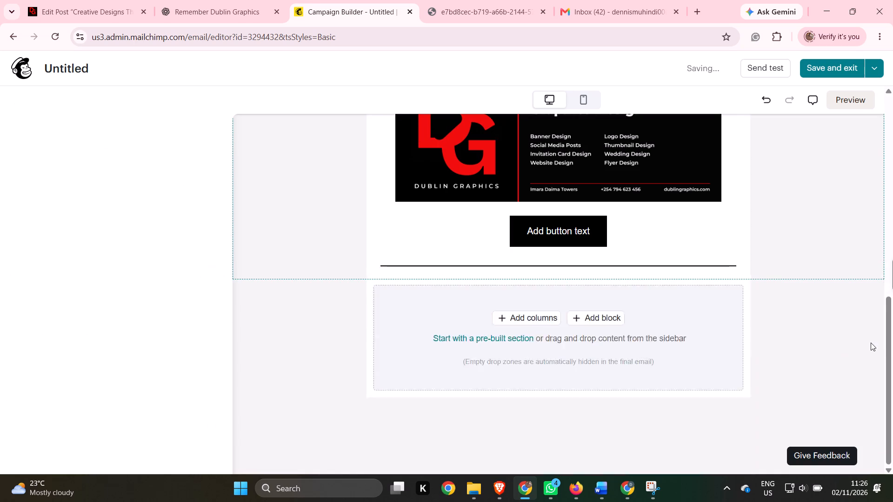
Delete the "Add button text" button block beneath the Graphics Design Services banner.
{"action": "scroll", "coordinate": [624, 347], "scroll_direction": "down", "scroll_amount": 2}
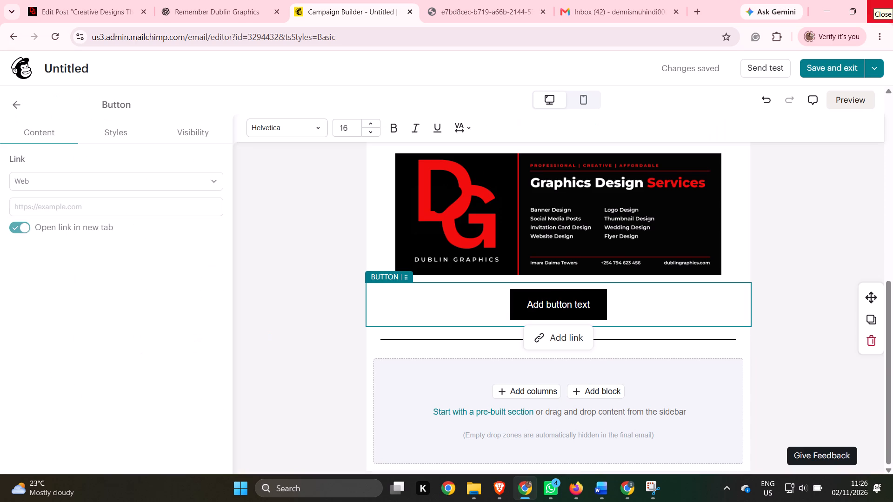
{"action": "left_click", "coordinate": [870, 345]}
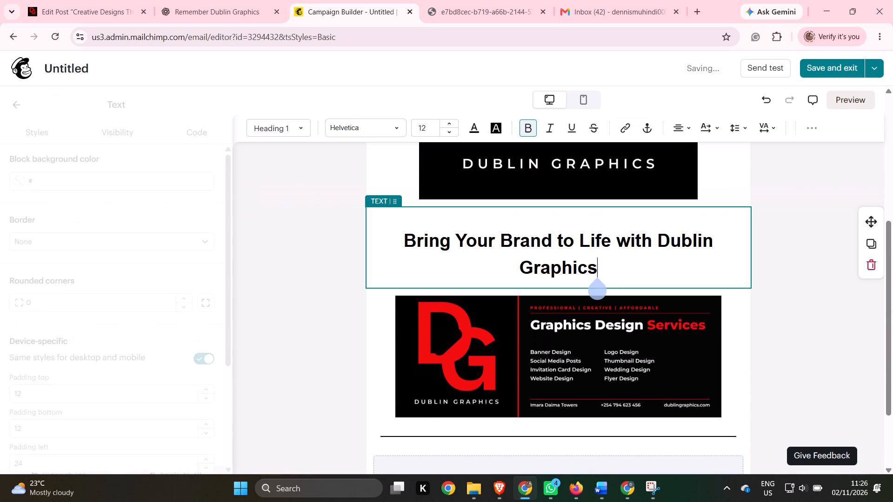
Add an empty line below the "Bring Your Brand to Life with Dublin Graphics" heading in its text block.
{"action": "key", "text": "Return"}
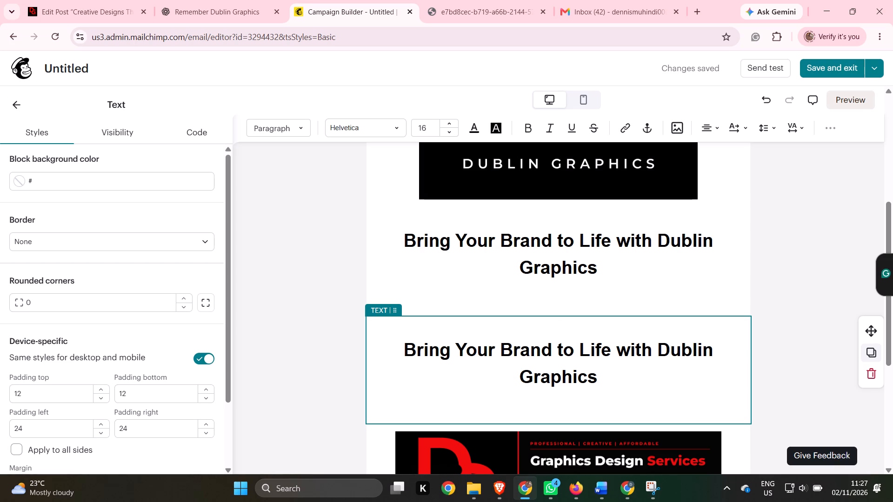
Enter text starting with "m" on the empty line above the heading in the duplicate text block.
{"action": "key", "text": "space"}
{"action": "type", "text": "m"}
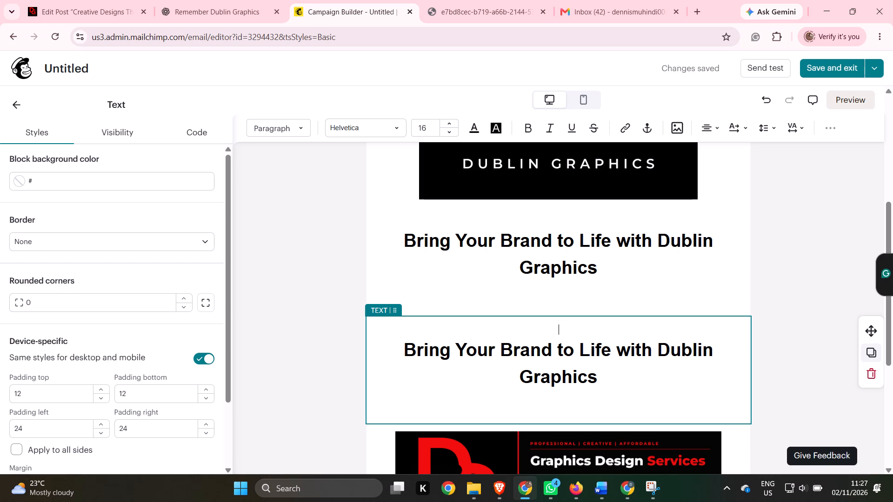
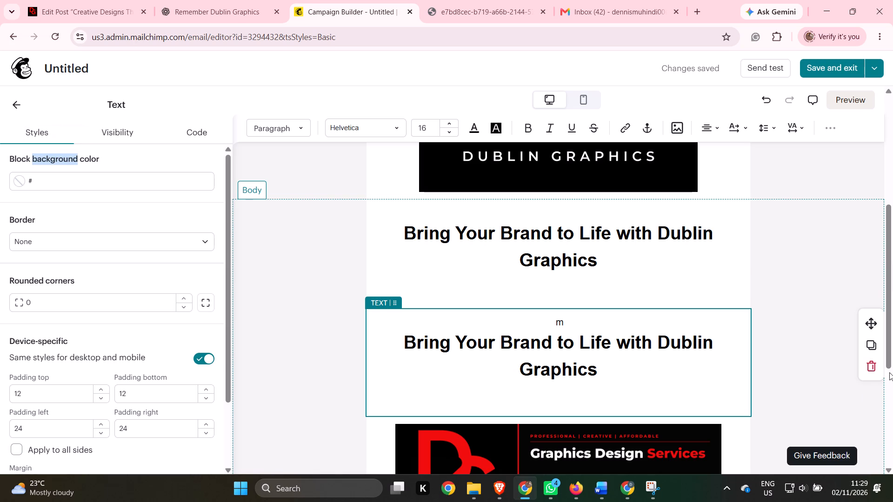
Clear the stray "m" and the repeated heading from the duplicate text block above the Graphics Design Services banner, leaving the block empty.
{"action": "left_click", "coordinate": [747, 256]}
{"action": "left_click", "coordinate": [644, 380]}
{"action": "left_click", "coordinate": [579, 320]}
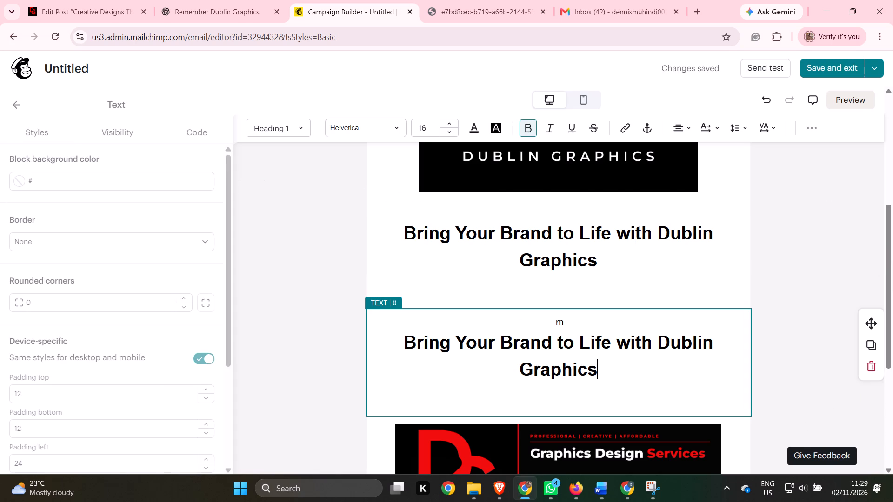
{"action": "key", "text": "BackSpace"}
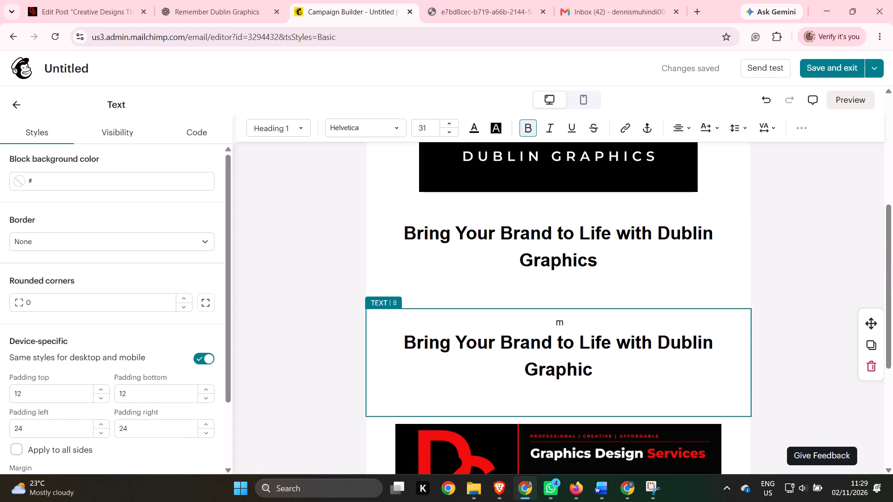
{"action": "left_click_drag", "start_coordinate": [607, 373], "coordinate": [429, 340]}
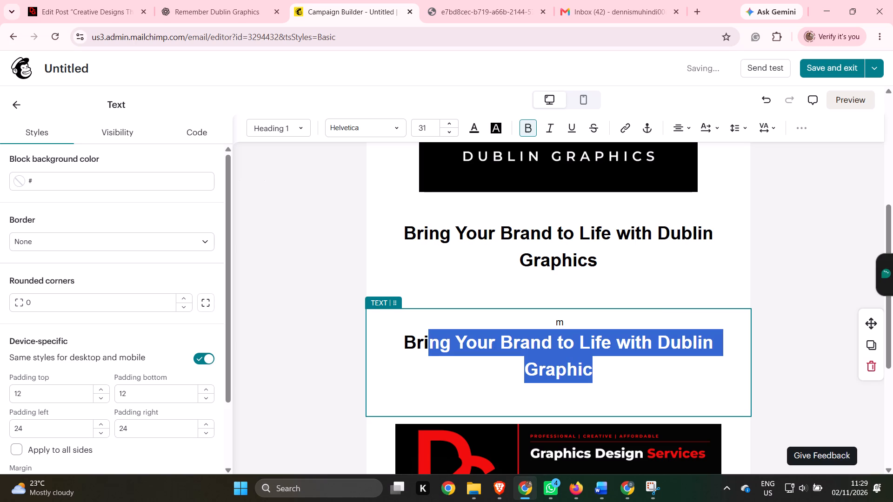
{"action": "key", "text": "BackSpace"}
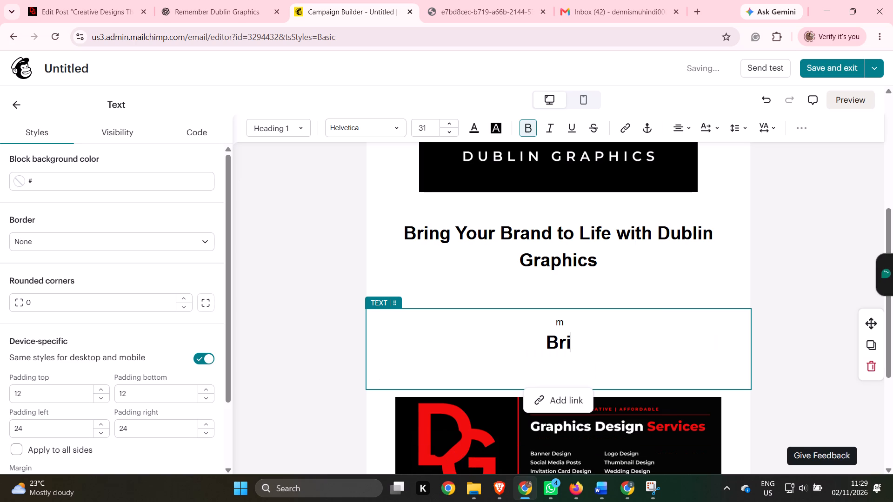
{"action": "key", "text": "BackSpace"}
{"action": "key", "text": "BackSpace"}
{"action": "key", "text": "BackSpace"}
{"action": "key", "text": "BackSpace"}
{"action": "key", "text": "BackSpace"}
{"action": "key", "text": "BackSpace"}
{"action": "key", "text": "BackSpace"}
{"action": "key", "text": "BackSpace"}
{"action": "key", "text": "BackSpace"}
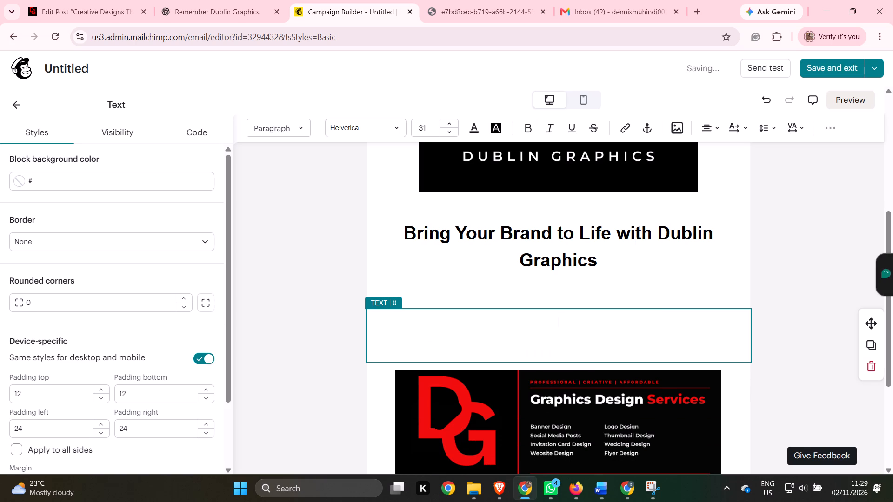
Switch to WhatsApp.
{"action": "left_click", "coordinate": [553, 488]}
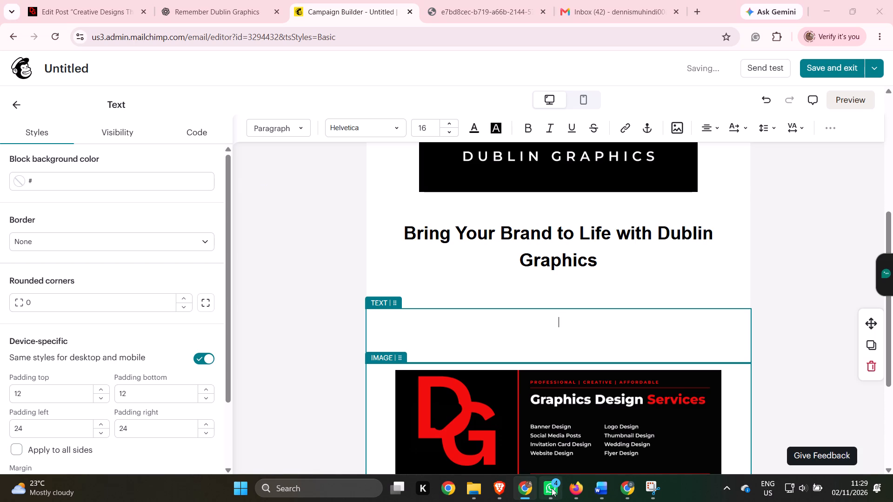
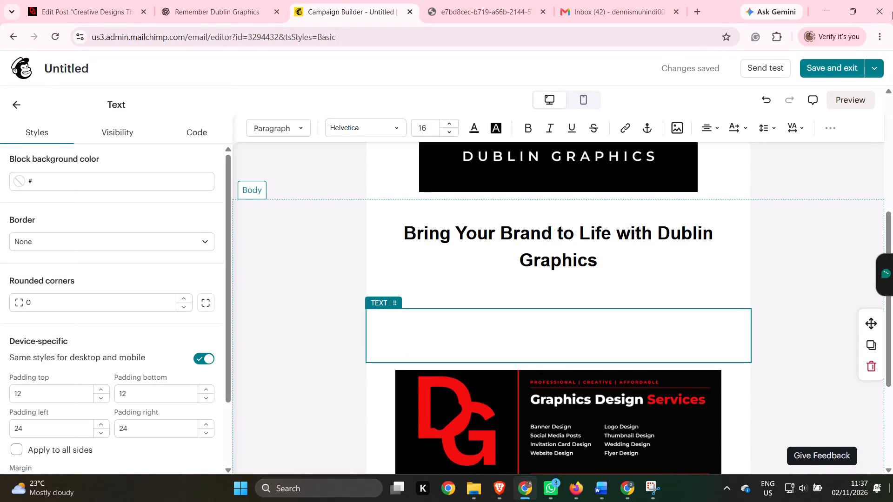
{"action": "left_click", "coordinate": [801, 215]}
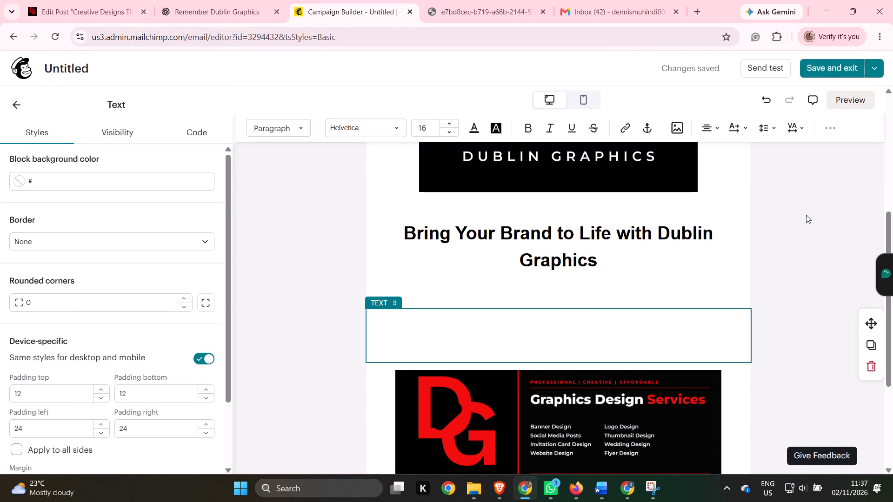
{"action": "left_click", "coordinate": [218, 0]}
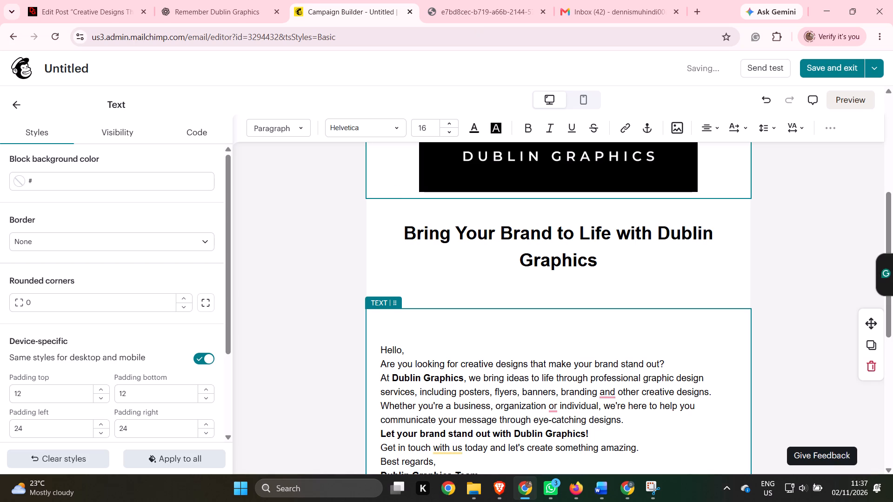
{"action": "left_click", "coordinate": [834, 284]}
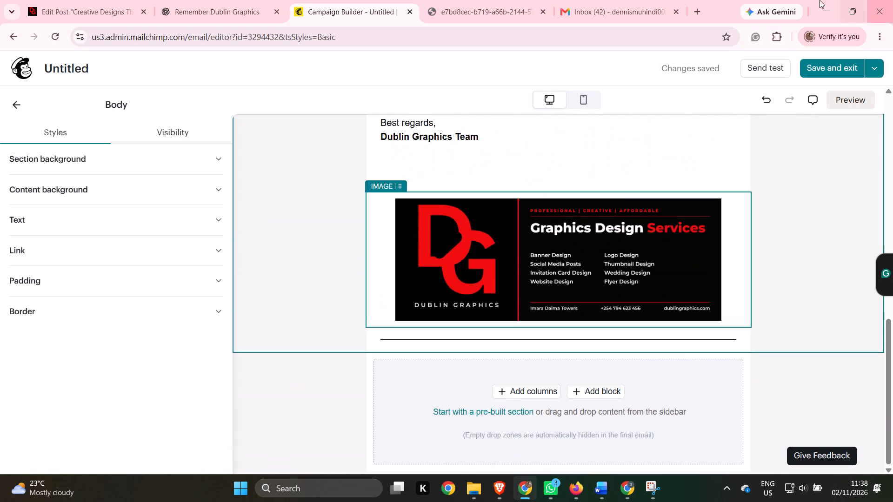
Close the browser tab showing the Dublin Graphics logo image and return to the campaign builder.
{"action": "left_click", "coordinate": [483, 0]}
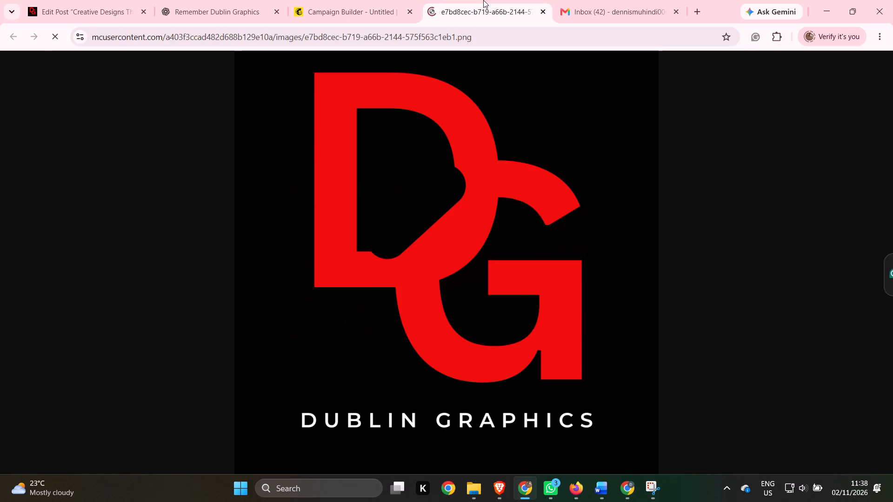
{"action": "left_click", "coordinate": [543, 13]}
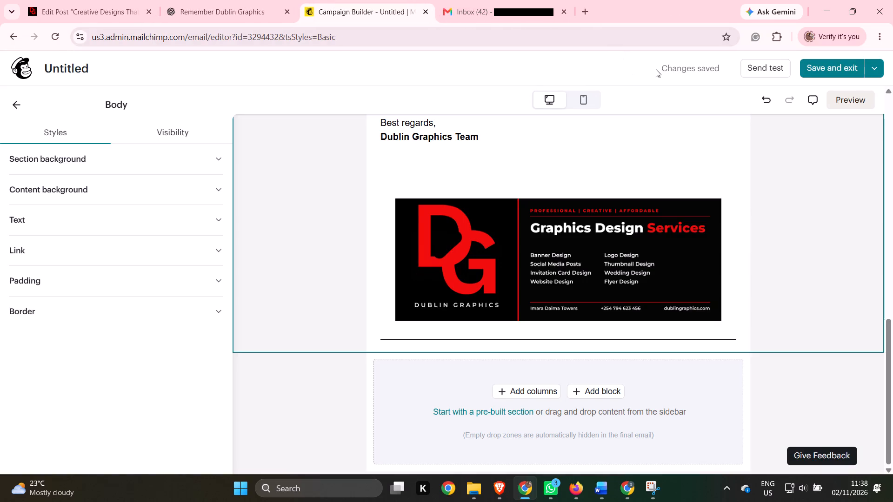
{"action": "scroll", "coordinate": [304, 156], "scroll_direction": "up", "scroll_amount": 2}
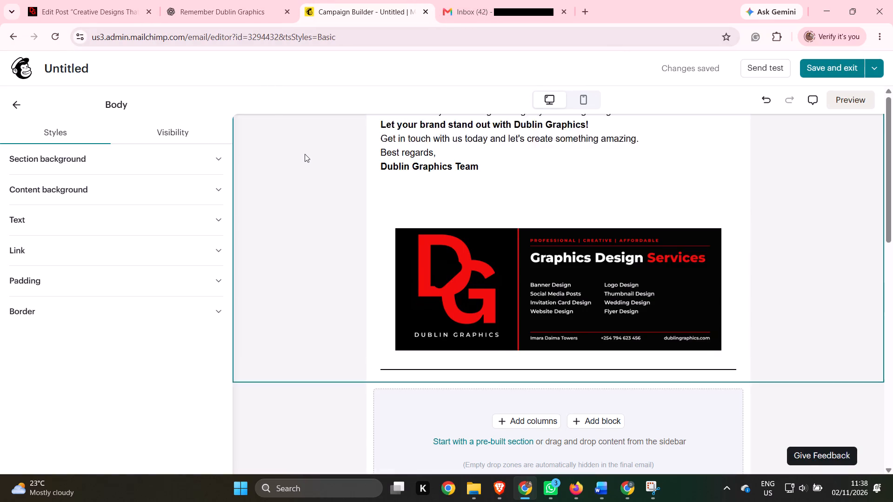
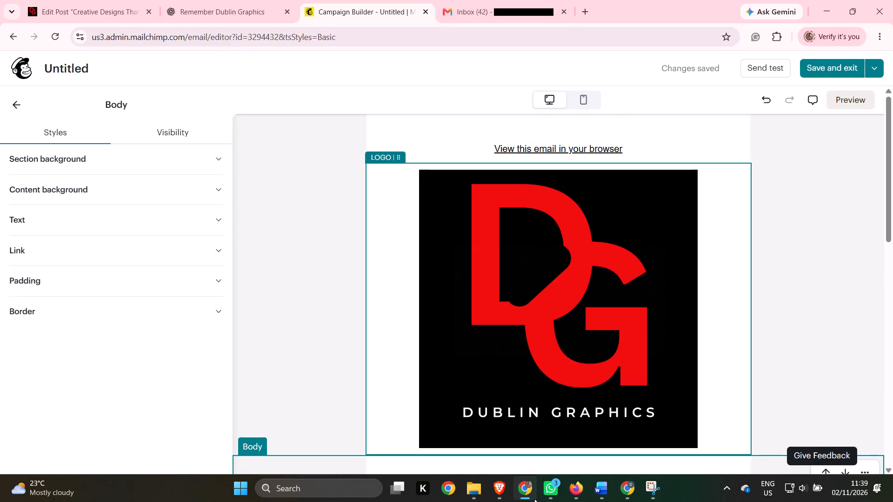
Switch to the Brave browser and play "Natural Mystic" by Bob Marley from the YouTube My Mix playlist.
{"action": "left_click", "coordinate": [501, 492]}
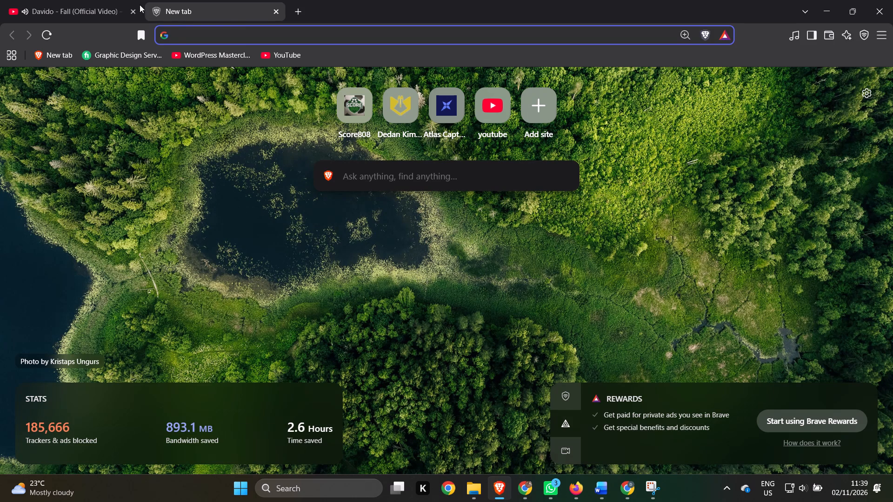
{"action": "left_click", "coordinate": [75, 0]}
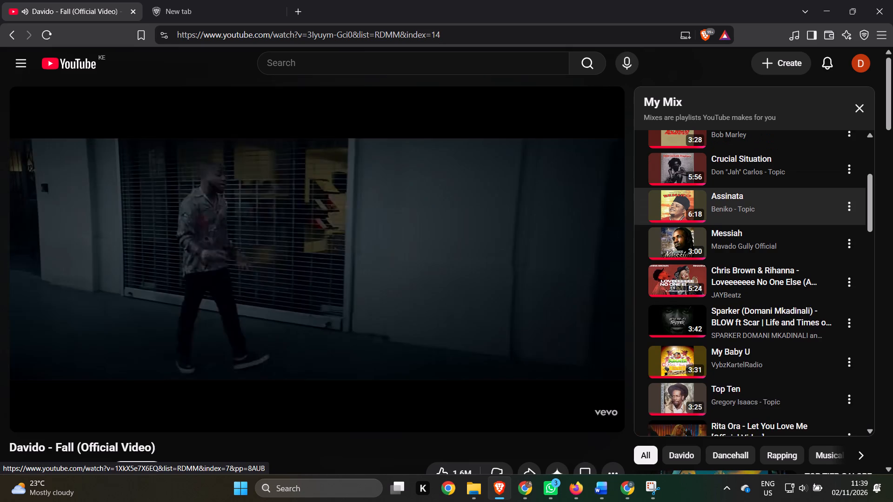
{"action": "left_click", "coordinate": [680, 144]}
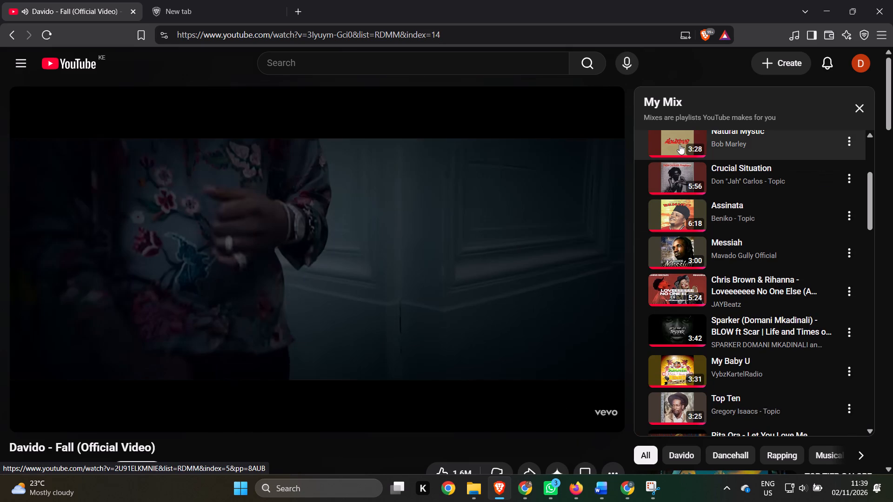
Leave YouTube, return to the Mailchimp campaign builder in Chrome and select the email's Header section.
{"action": "left_click", "coordinate": [264, 0]}
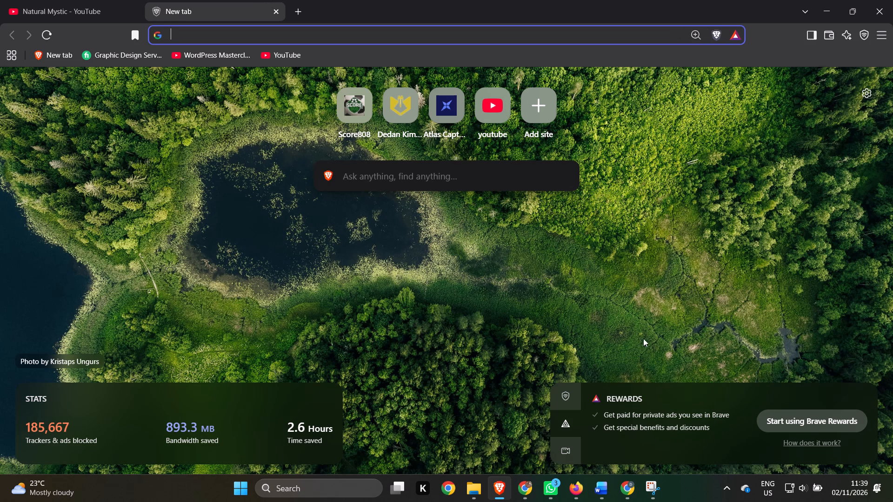
{"action": "left_click", "coordinate": [242, 12]}
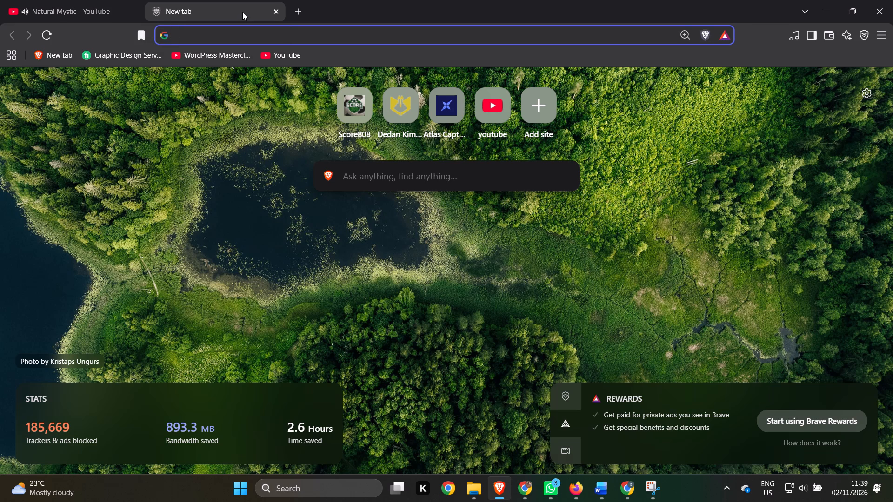
{"action": "left_click", "coordinate": [521, 455]}
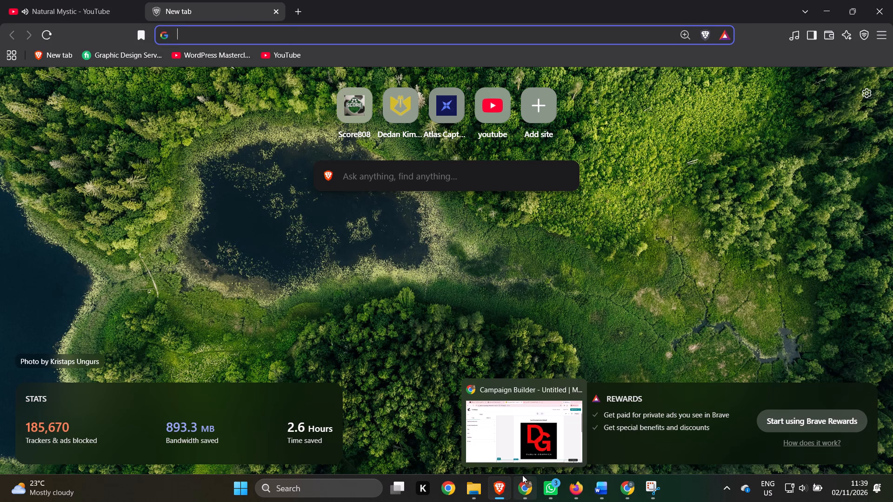
{"action": "left_click", "coordinate": [824, 217]}
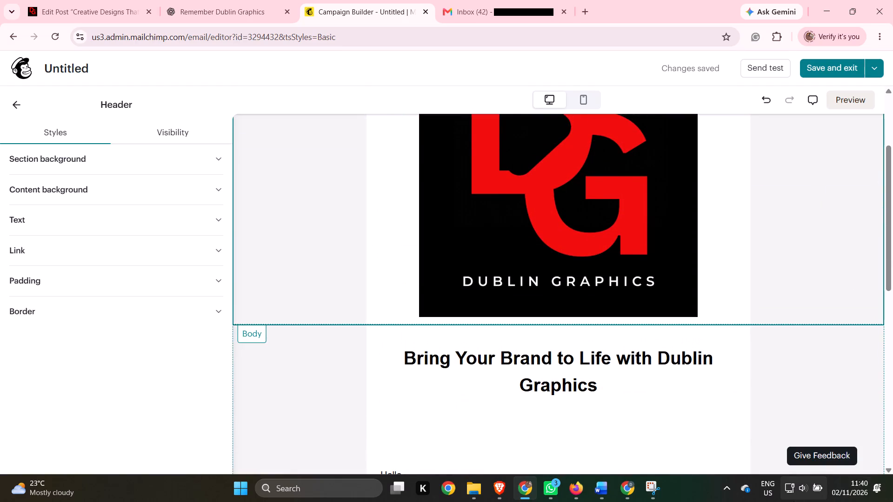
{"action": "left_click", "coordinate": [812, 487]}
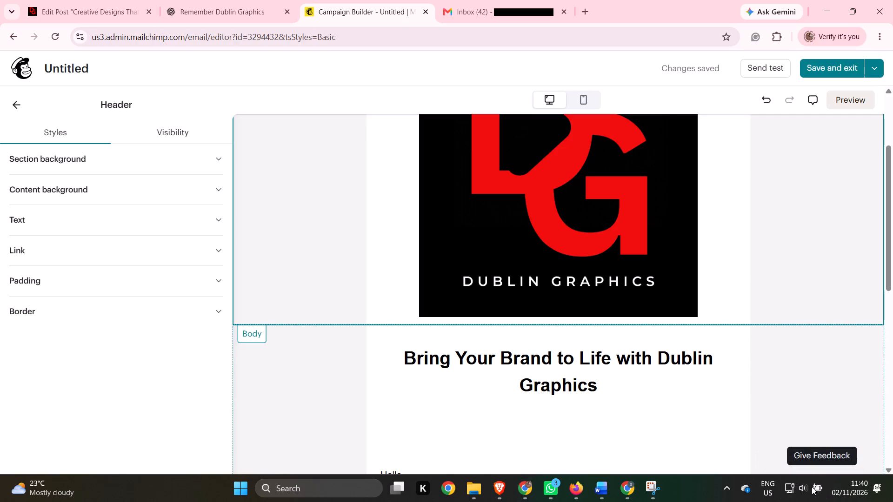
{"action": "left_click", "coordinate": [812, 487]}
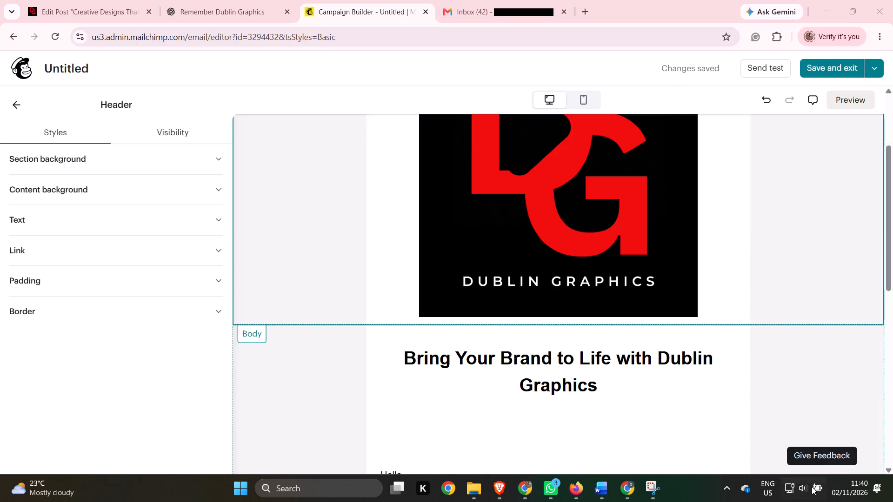
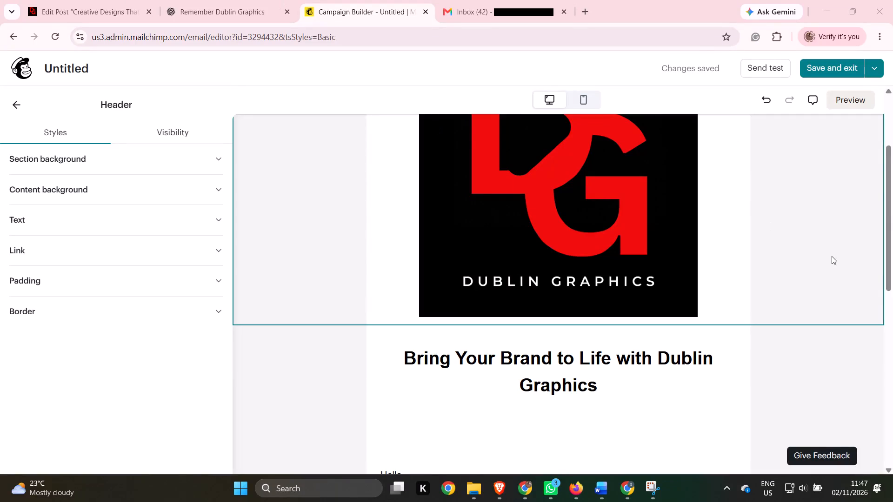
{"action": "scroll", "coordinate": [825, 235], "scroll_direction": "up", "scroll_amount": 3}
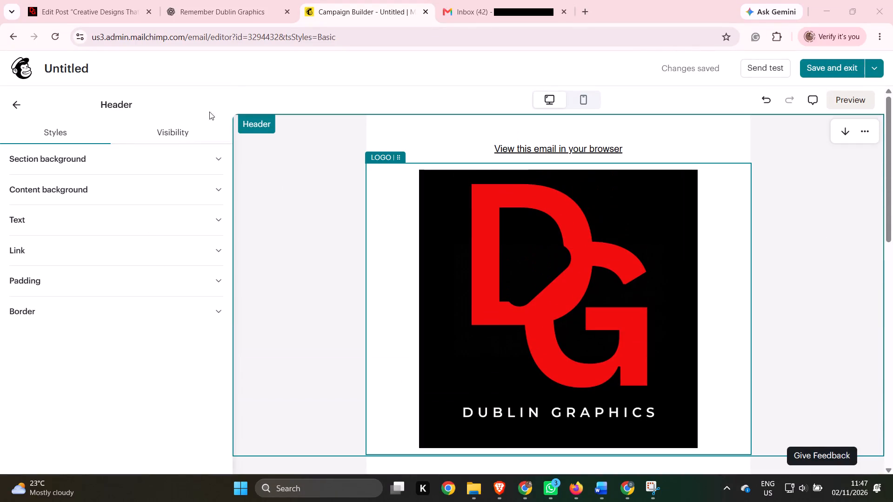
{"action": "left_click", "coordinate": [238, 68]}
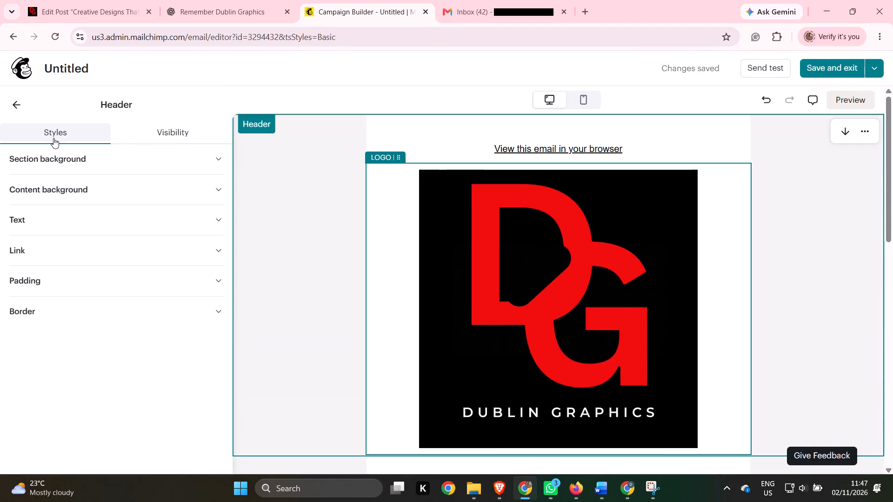
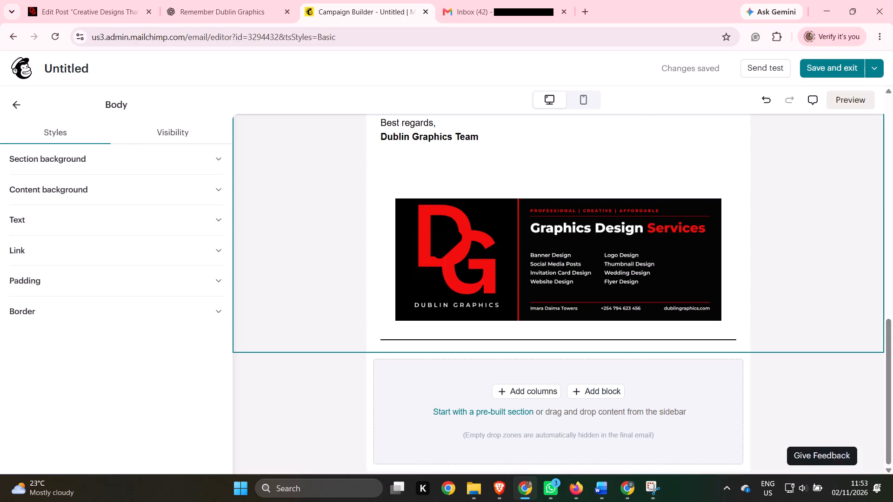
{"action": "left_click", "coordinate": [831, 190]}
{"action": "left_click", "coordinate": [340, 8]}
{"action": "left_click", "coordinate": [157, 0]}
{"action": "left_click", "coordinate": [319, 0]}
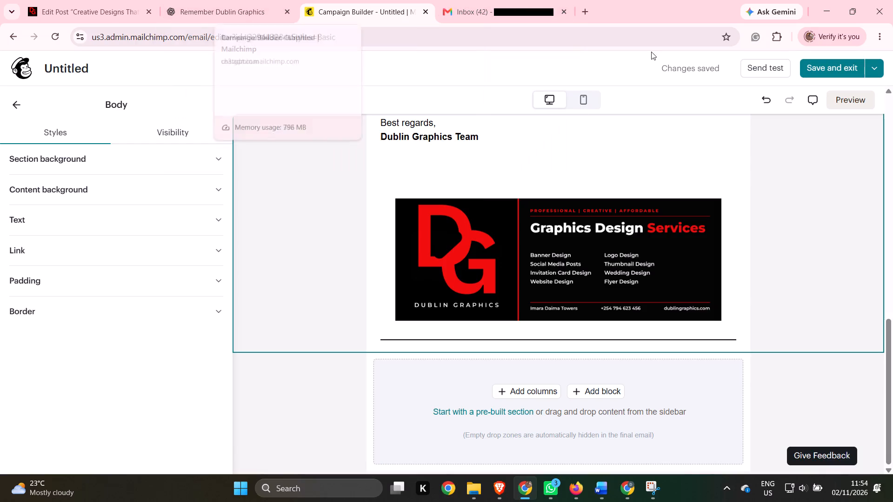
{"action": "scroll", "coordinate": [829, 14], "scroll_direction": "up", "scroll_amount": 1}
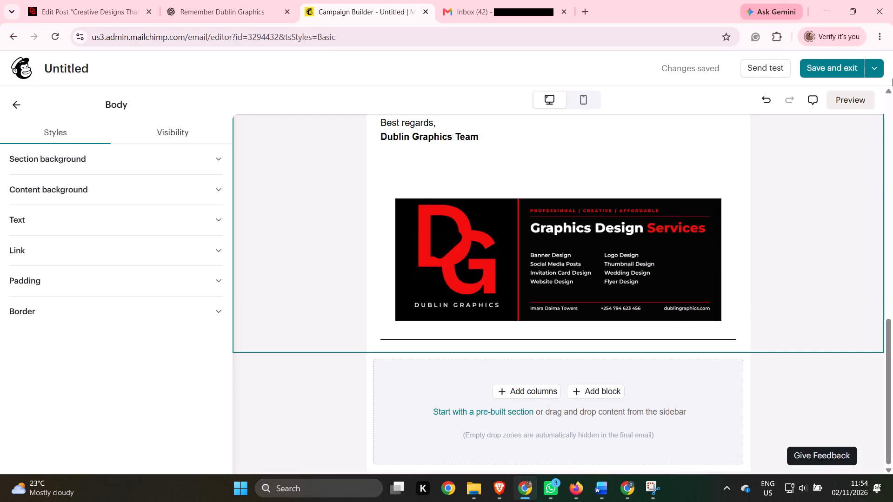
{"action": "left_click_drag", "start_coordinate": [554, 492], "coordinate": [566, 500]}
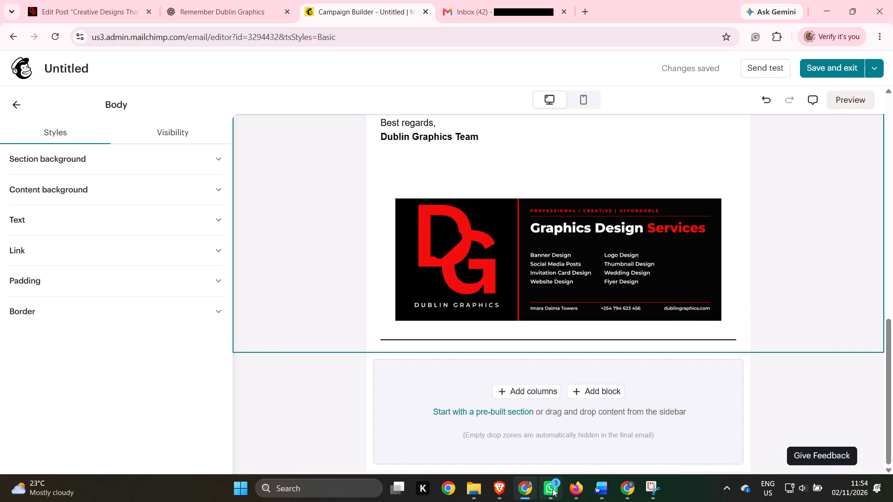
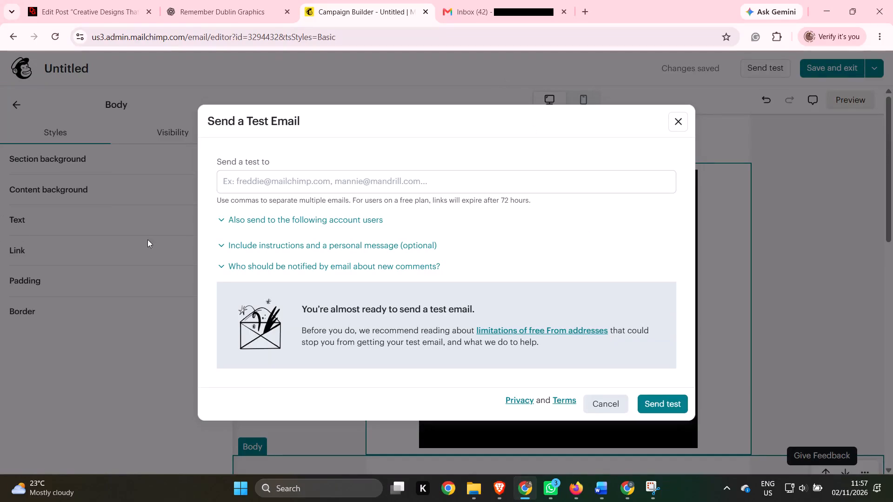
Enter the recipient's email address for the test email.
{"action": "left_click", "coordinate": [295, 183]}
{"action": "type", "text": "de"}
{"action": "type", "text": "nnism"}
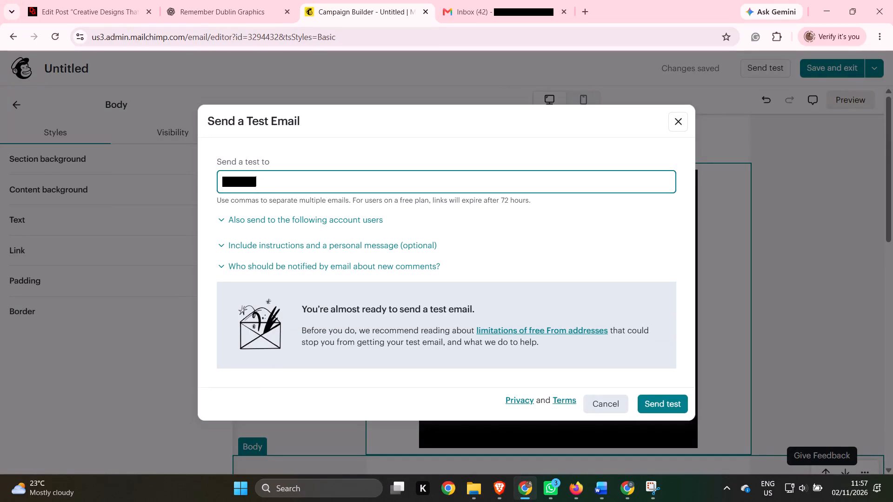
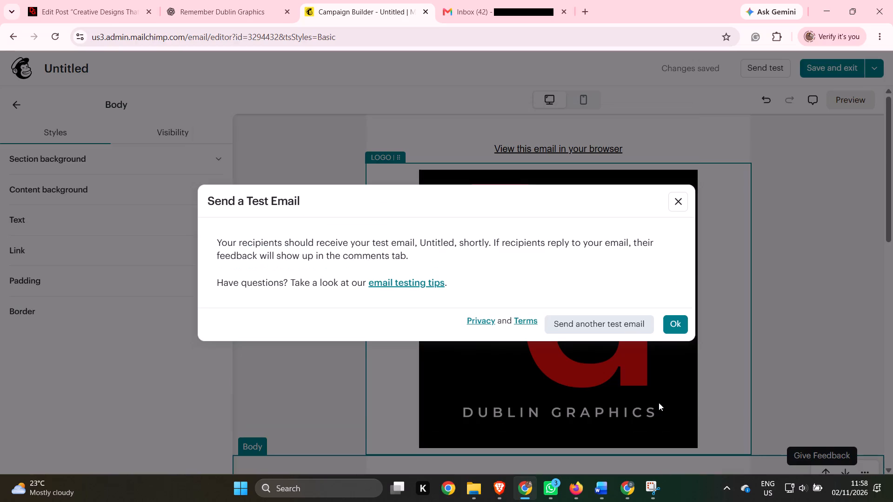
Close the test email confirmation dialog.
{"action": "left_click", "coordinate": [676, 327]}
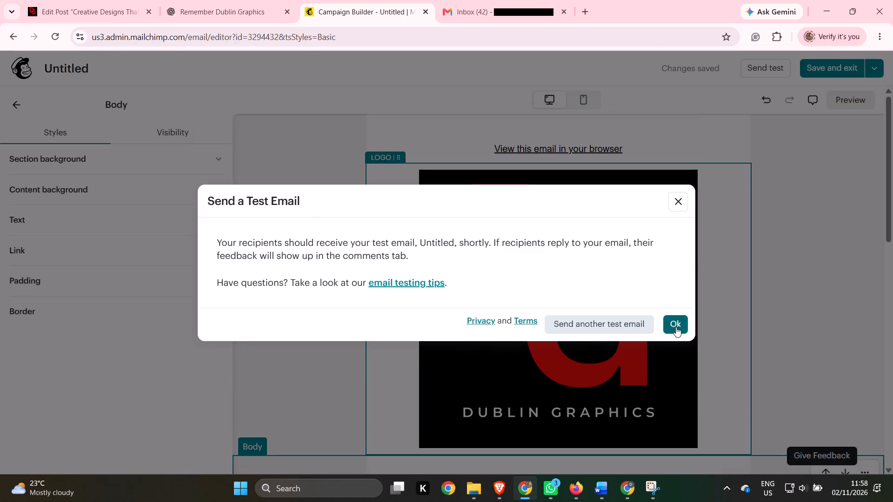
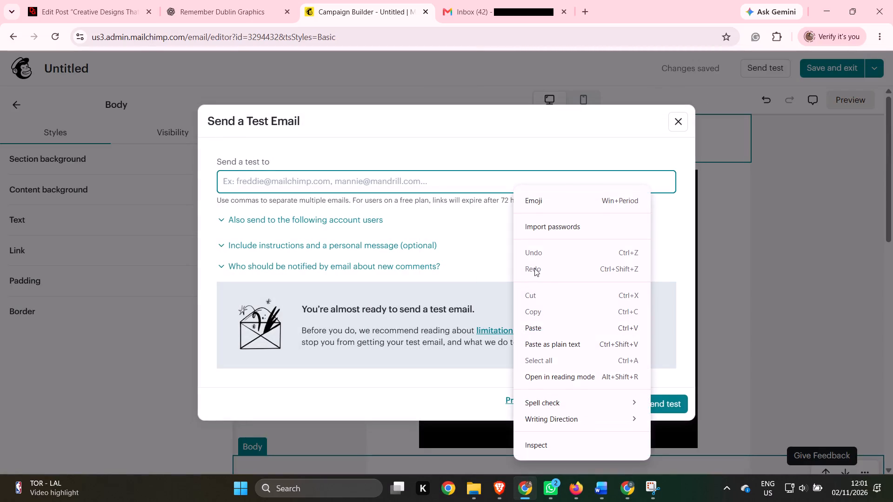
Paste the copied email address as the recipient of the test email.
{"action": "left_click", "coordinate": [542, 332]}
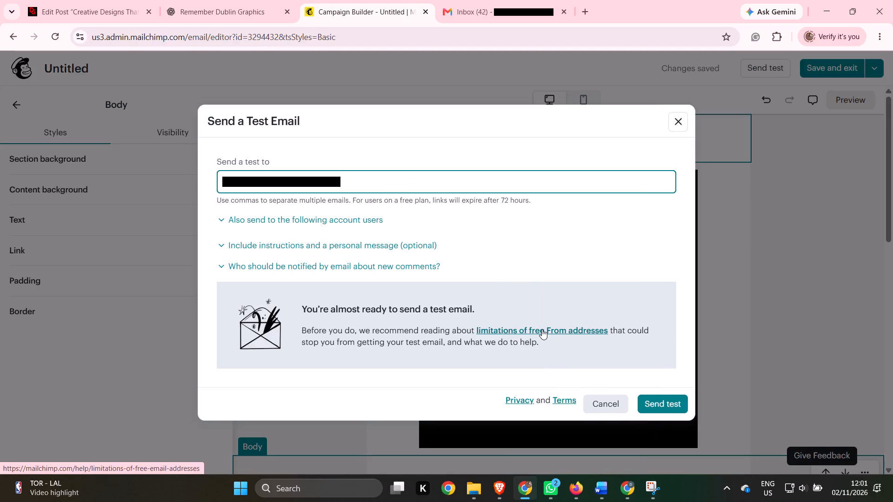
Send the test email to the entered recipient.
{"action": "left_click", "coordinate": [643, 409]}
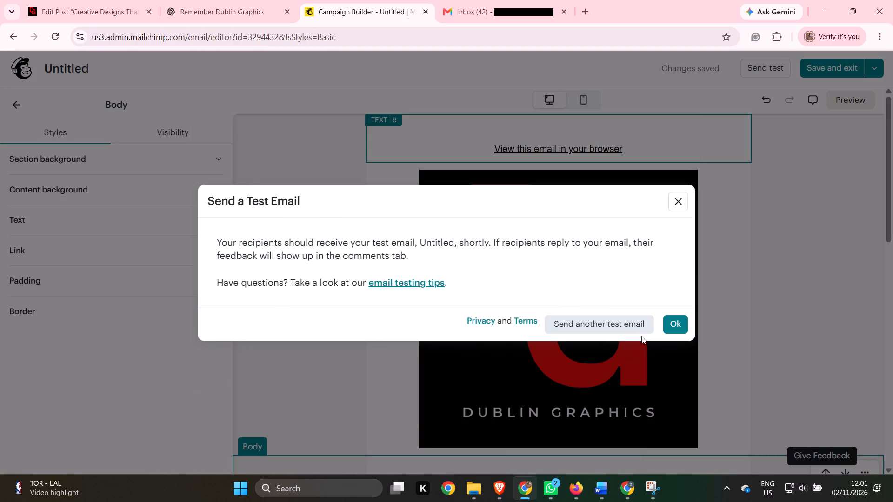
Send another test email, reusing the copied recipient address with the number in it changed to end in 00.
{"action": "left_click", "coordinate": [634, 329]}
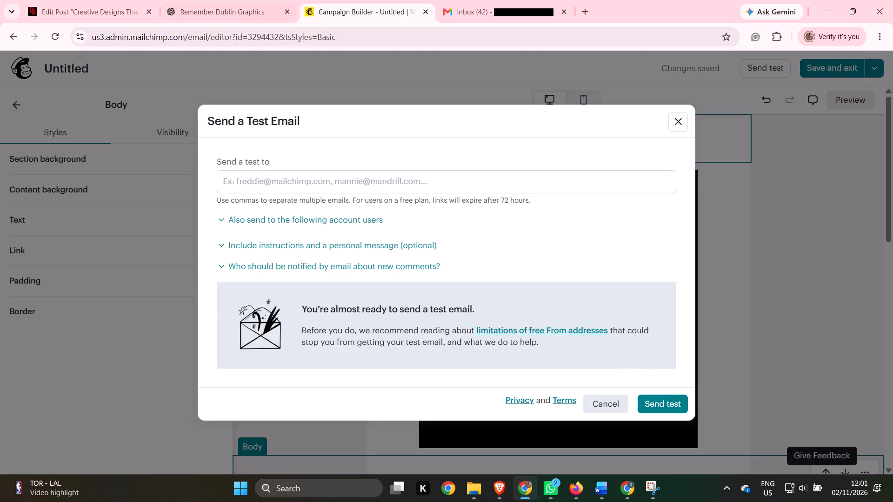
{"action": "left_click", "coordinate": [284, 182]}
{"action": "right_click", "coordinate": [284, 182]}
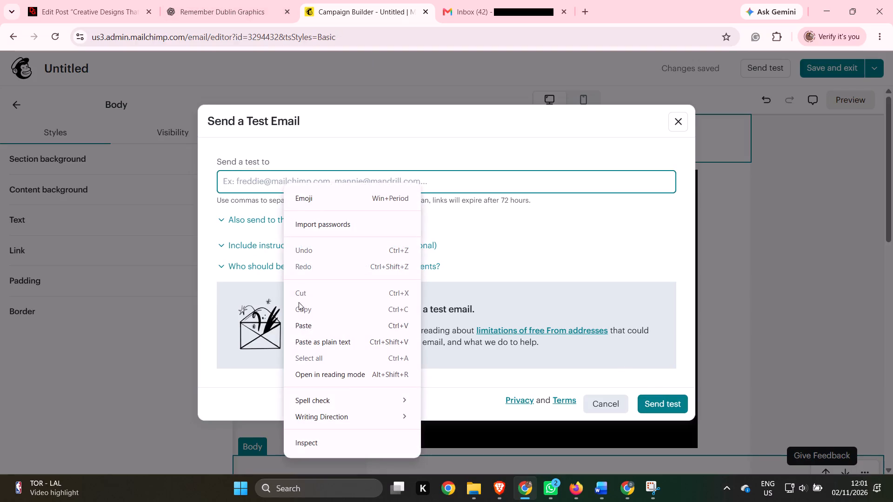
{"action": "left_click", "coordinate": [301, 323]}
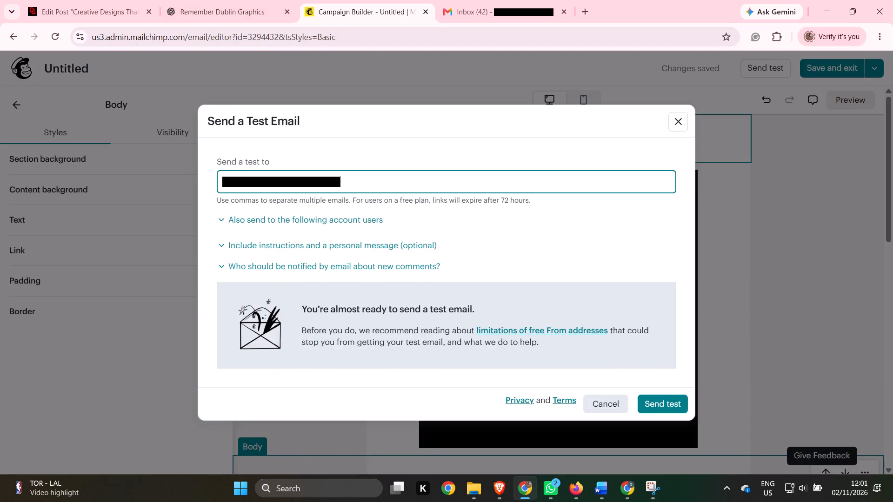
{"action": "left_click", "coordinate": [293, 179]}
{"action": "key", "text": "BackSpace"}
{"action": "key", "text": "BackSpace"}
{"action": "key", "text": "BackSpace"}
{"action": "type", "text": "00"}
{"action": "left_click", "coordinate": [672, 400]}
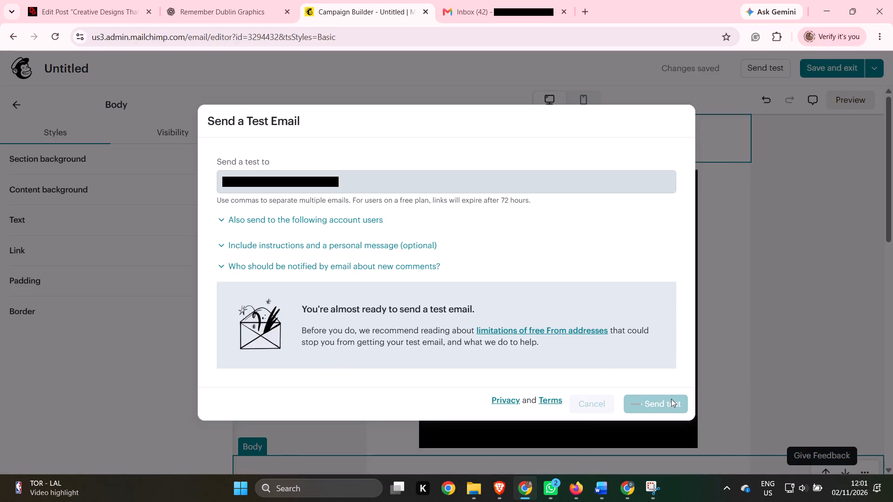
Open a new browser tab alongside the Mailchimp campaign builder.
{"action": "left_click", "coordinate": [509, 442]}
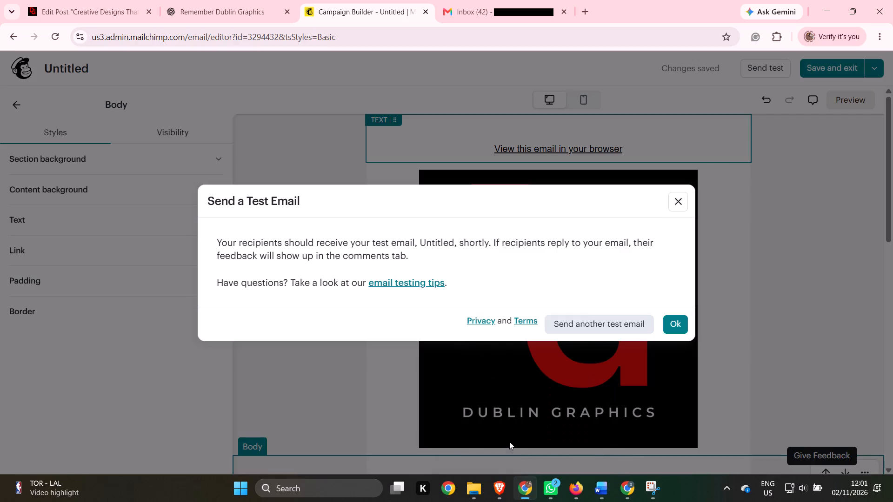
{"action": "left_click", "coordinate": [588, 8]}
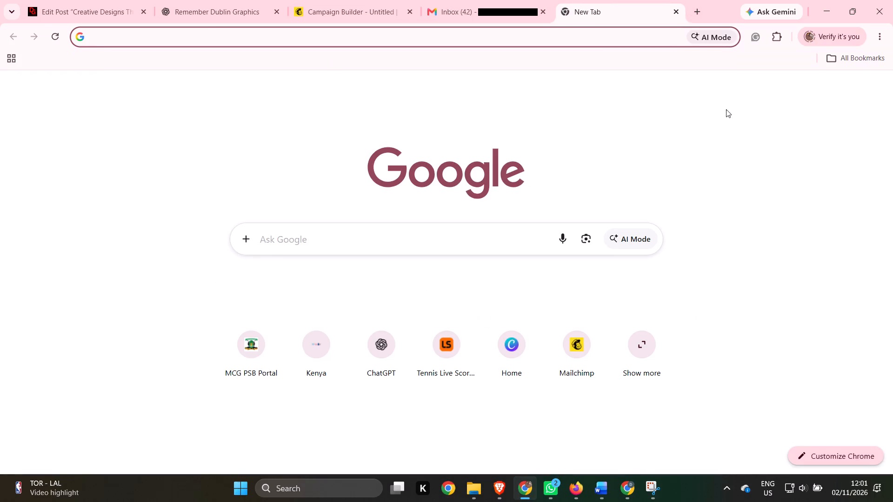